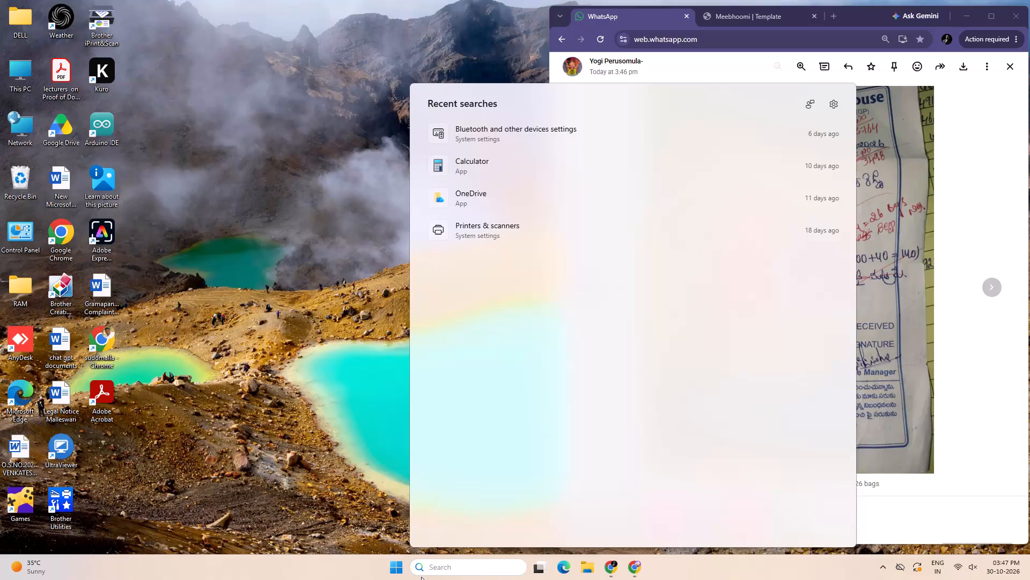
Open the PERUSOMULA WAREHOUSE NEW AUDIT-2025-2026 workbook in Excel and extend its window to the full screen height.
click(403, 569)
click(393, 568)
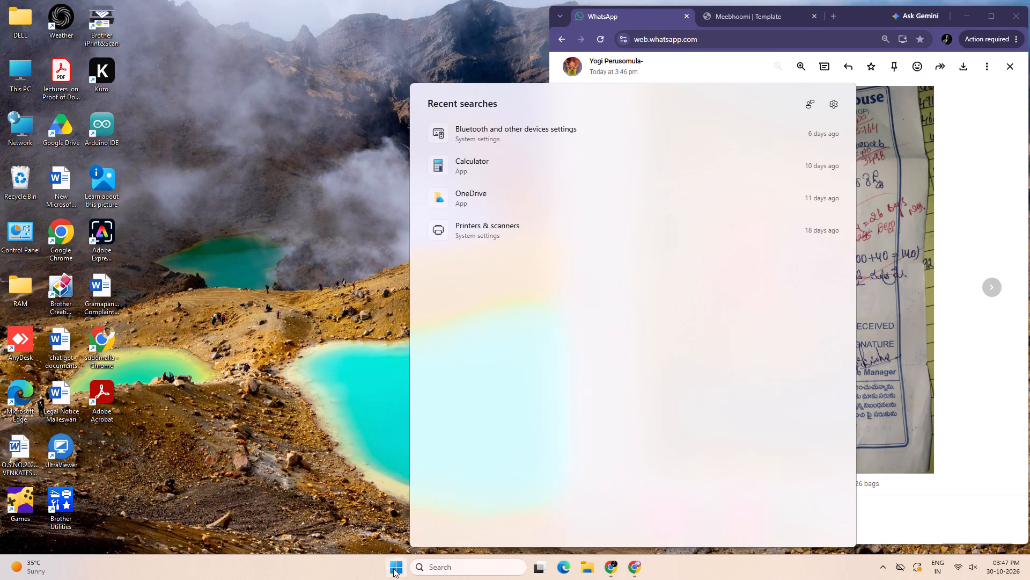
click(675, 324)
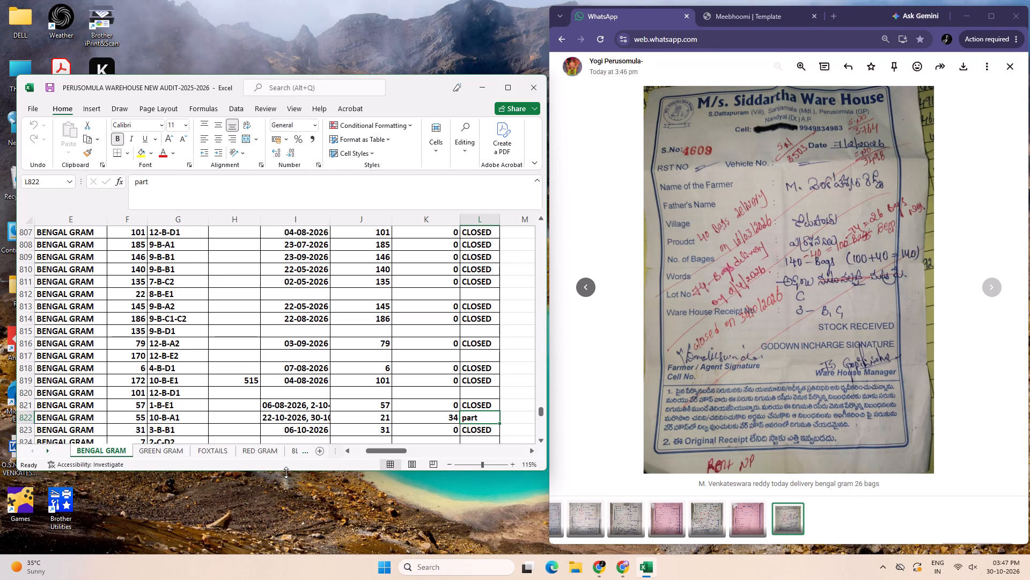
double_click(286, 473)
Search the BENGAL GRAM sheet for receipt number 4609.
click(307, 447)
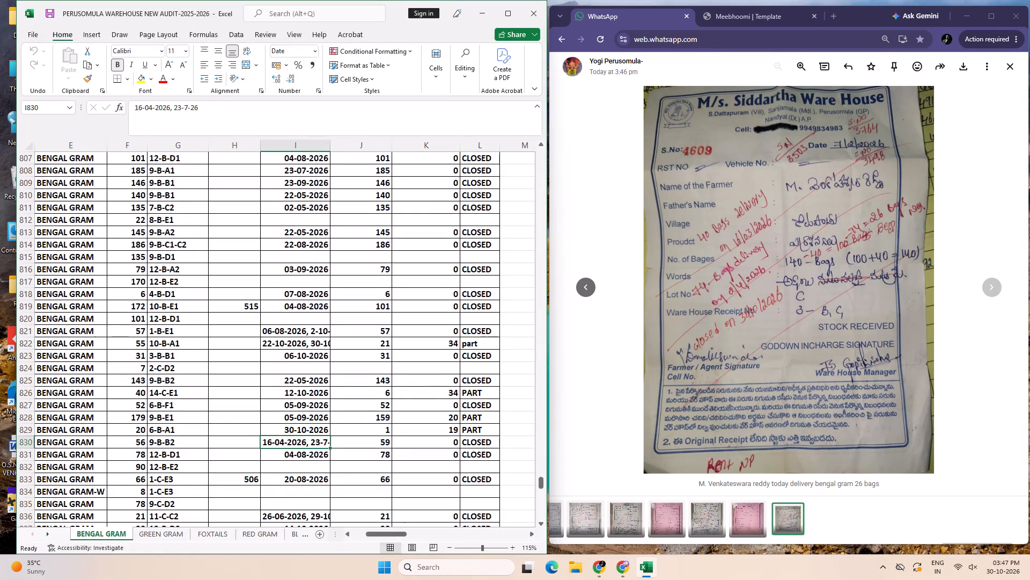
key(ctrl+f)
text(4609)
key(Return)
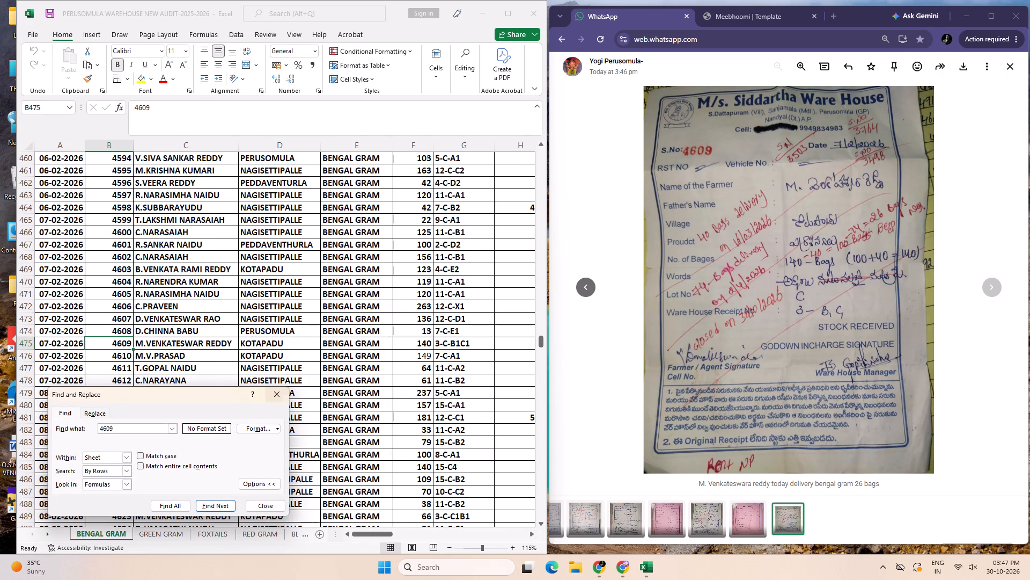
Append the delivery date 30-10-26, after a comma, to the existing dates in cell I475 for receipt 4609.
click(93, 342)
key(Tab)
key(Tab)
key(Tab)
key(Tab)
key(Tab)
key(Tab)
key(Tab)
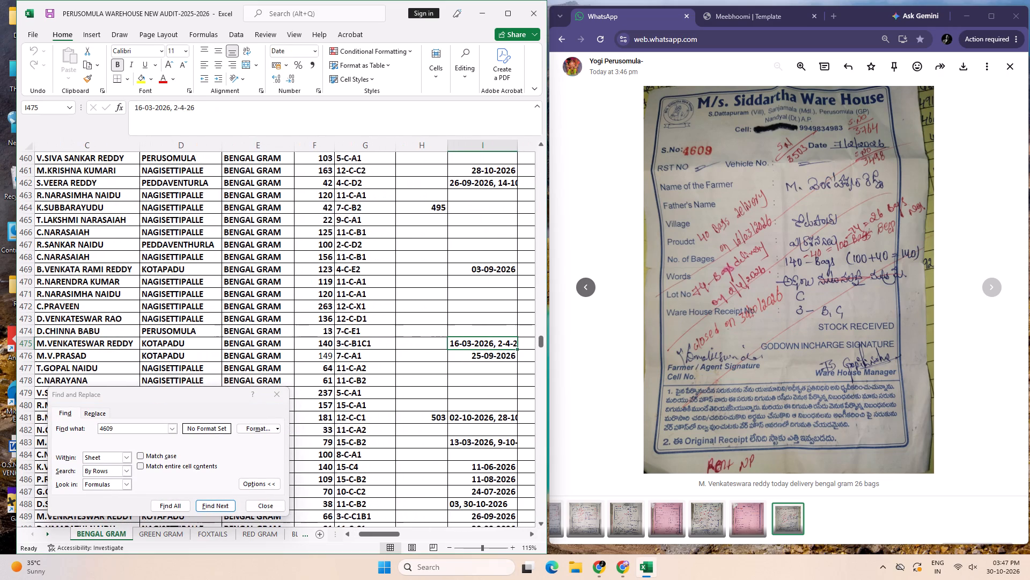
key(F2)
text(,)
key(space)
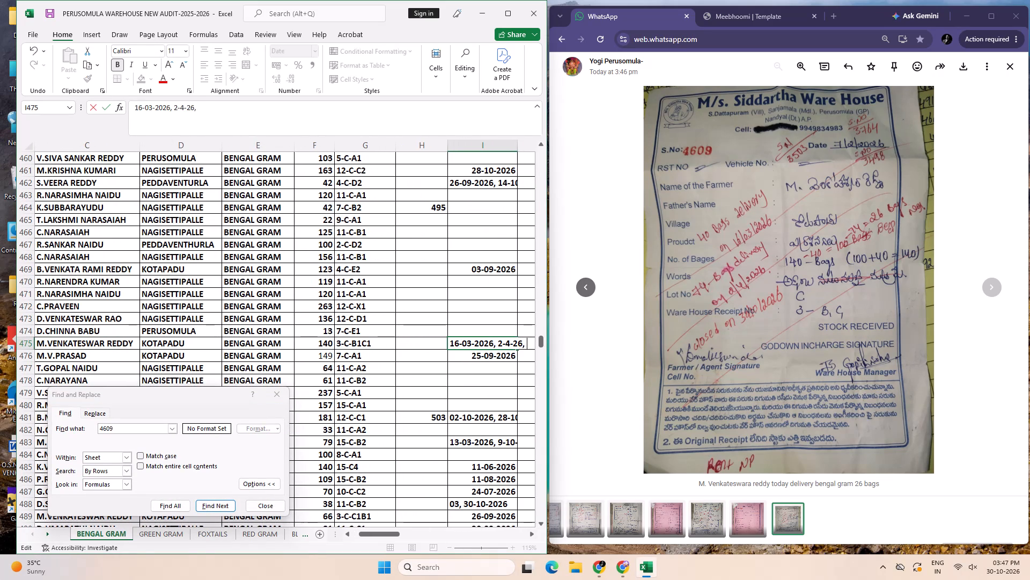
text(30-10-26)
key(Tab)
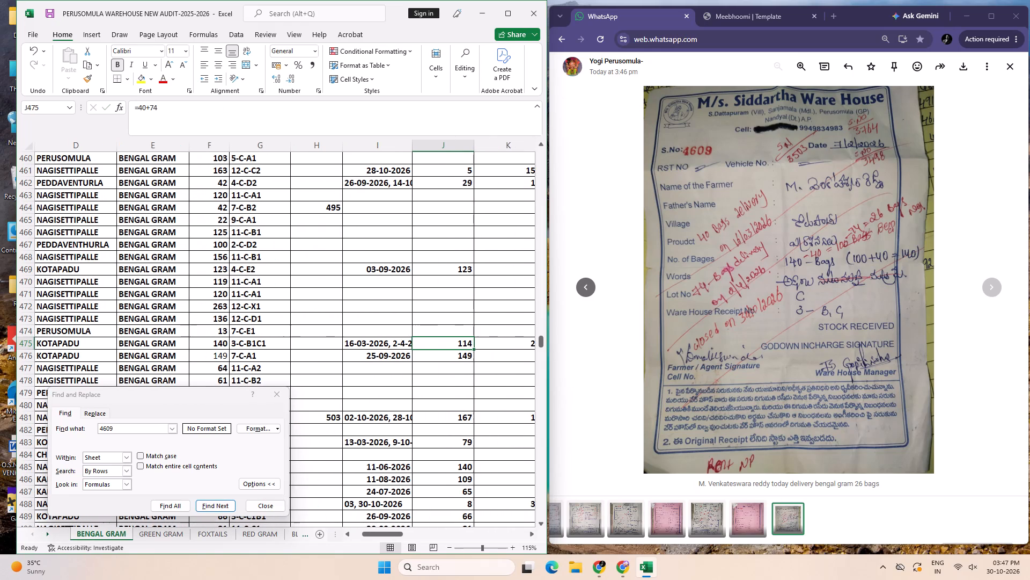
Extend the delivered-bags formula in cell J475 by adding +2+6 after =40+74.
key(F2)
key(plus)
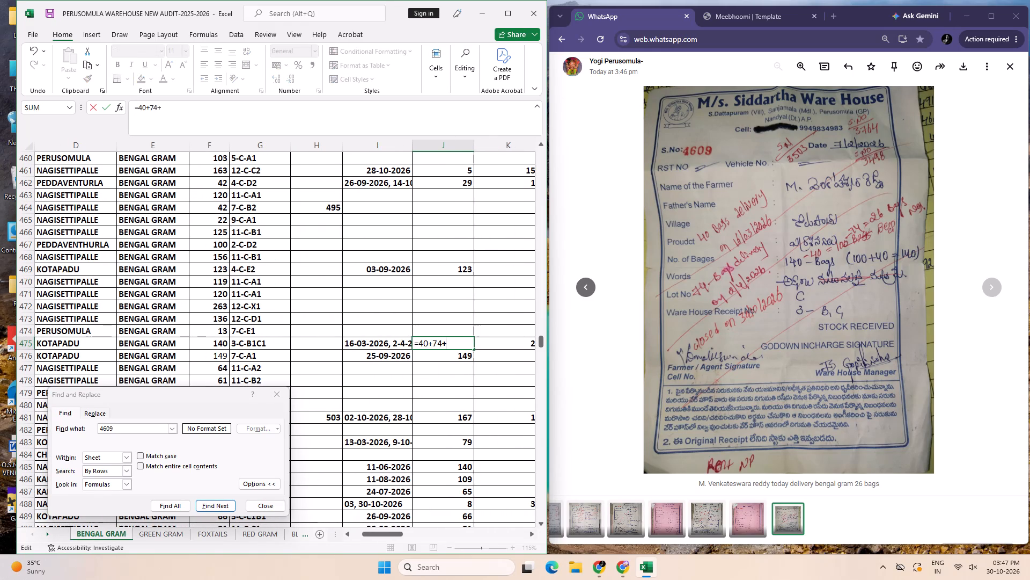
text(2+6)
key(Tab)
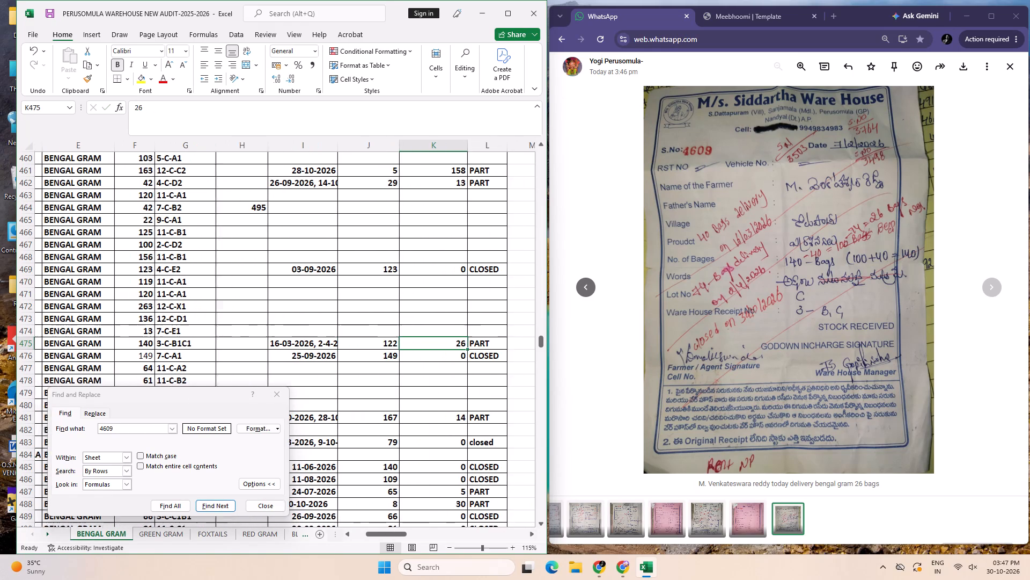
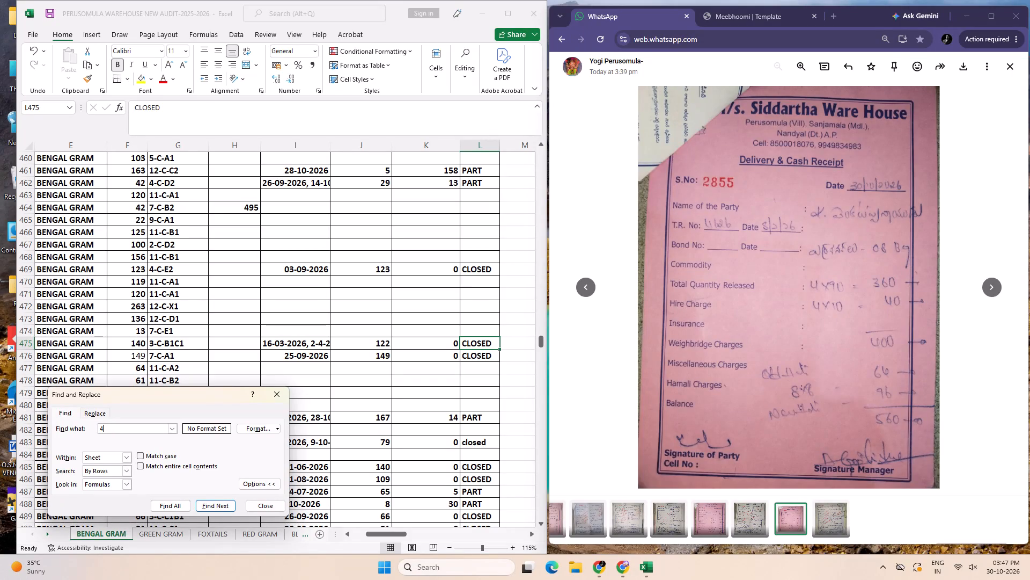
Search the BENGAL GRAM sheet for receipt number 4626 and check its delivered quantity and balance.
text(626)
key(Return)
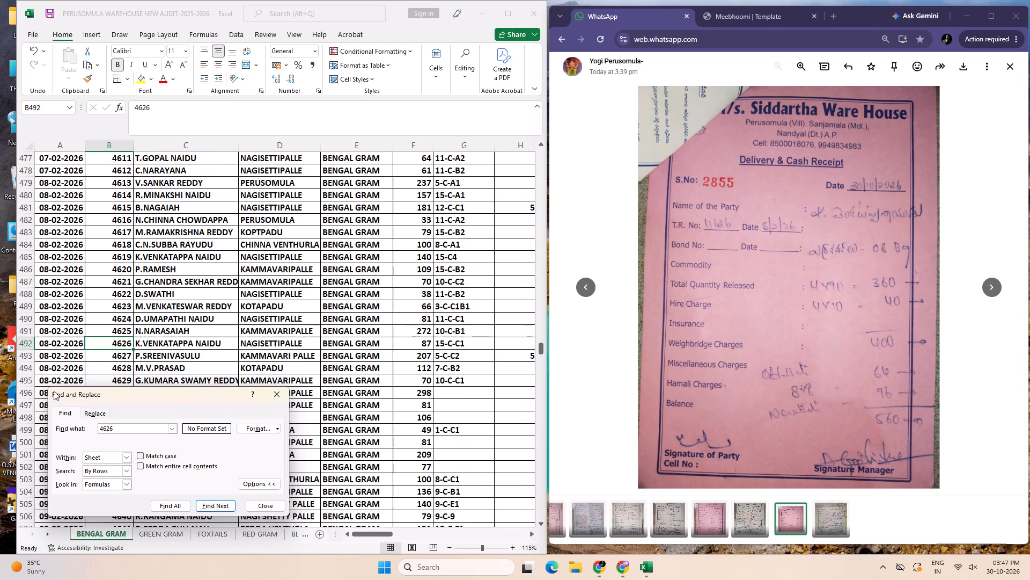
click(109, 344)
key(Tab)
key(Tab)
key(Tab)
key(Tab)
key(Tab)
key(Tab)
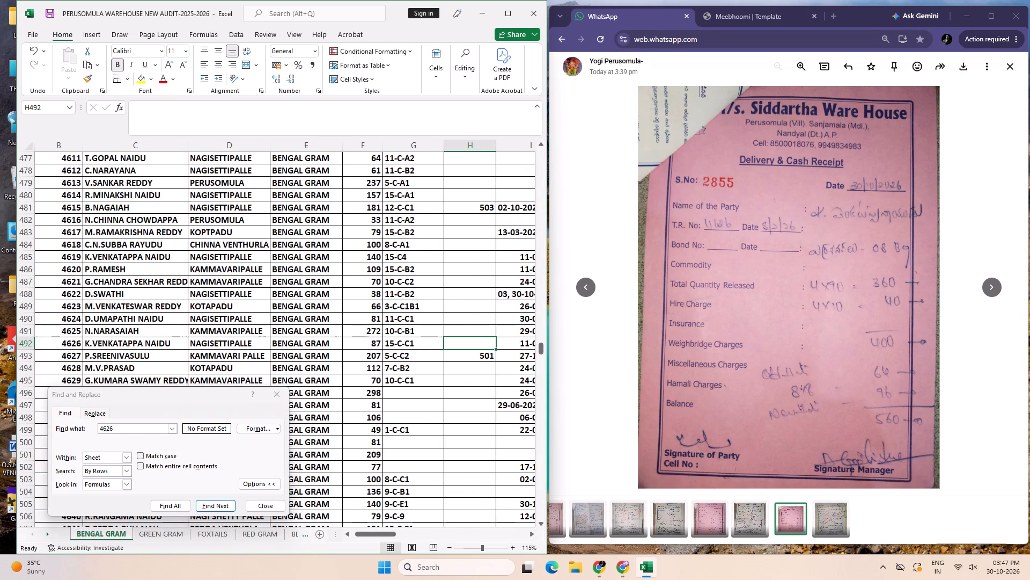
key(Tab)
key(Tab)
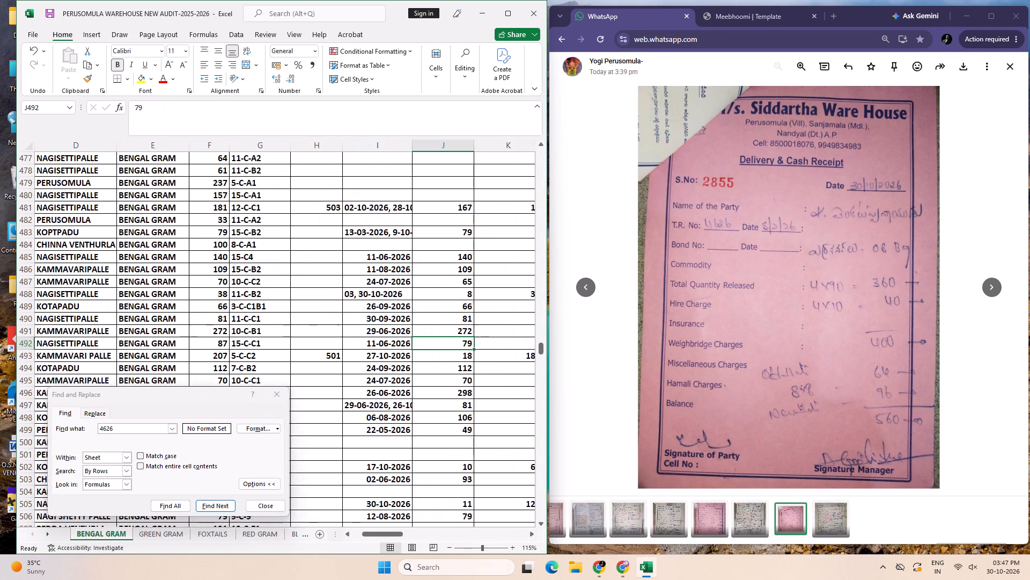
key(Tab)
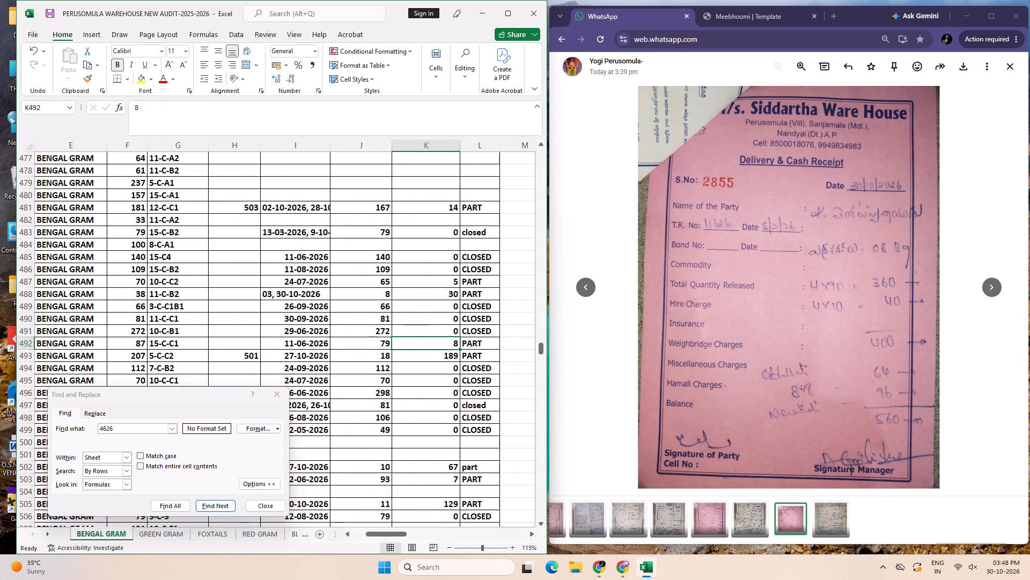
Append the delivery date 30-10-26 to the existing date in receipt 4626's row.
key(Right)
key(Down)
key(Up)
key(Left)
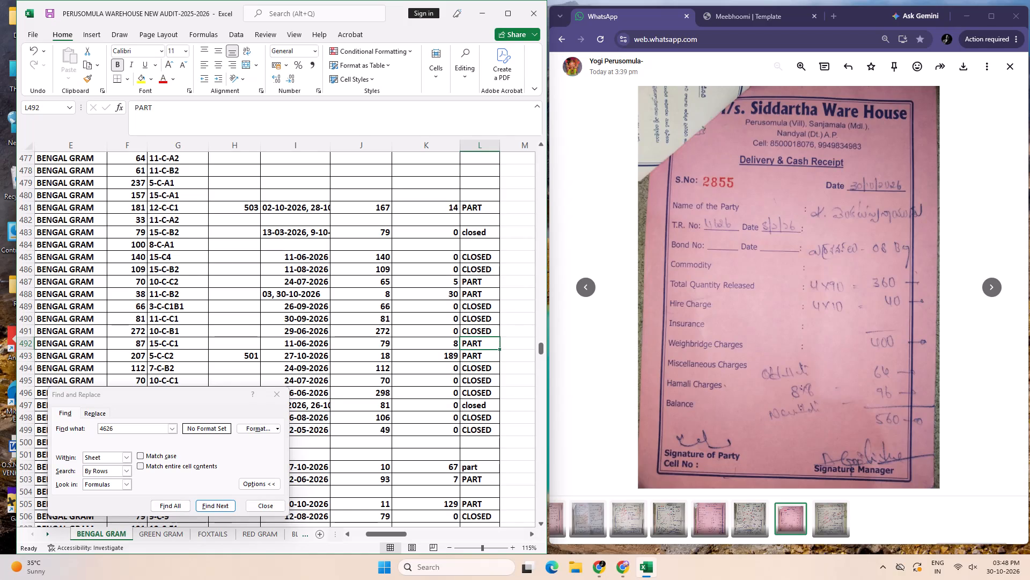
key(Left)
key(Left)
key(F2)
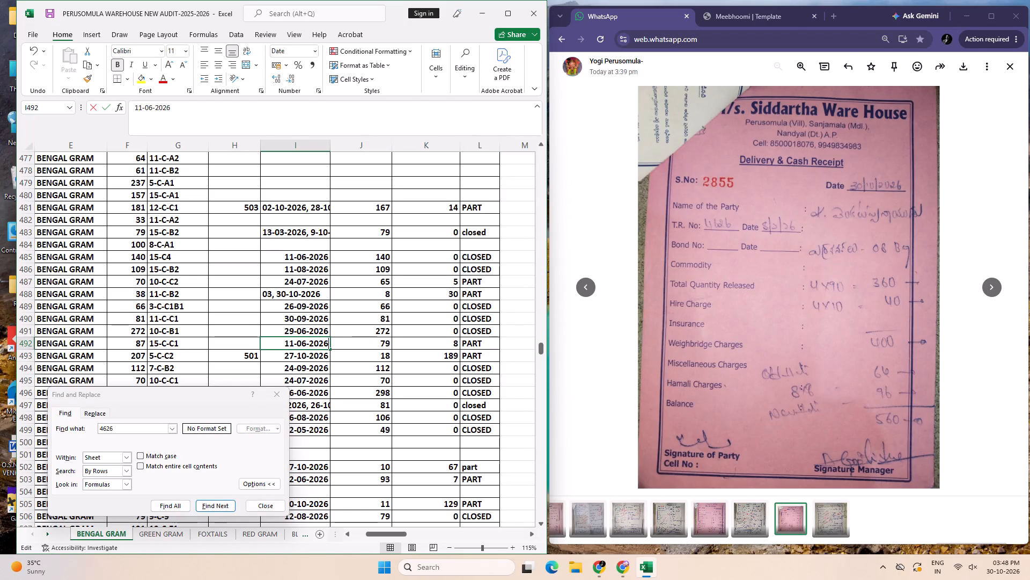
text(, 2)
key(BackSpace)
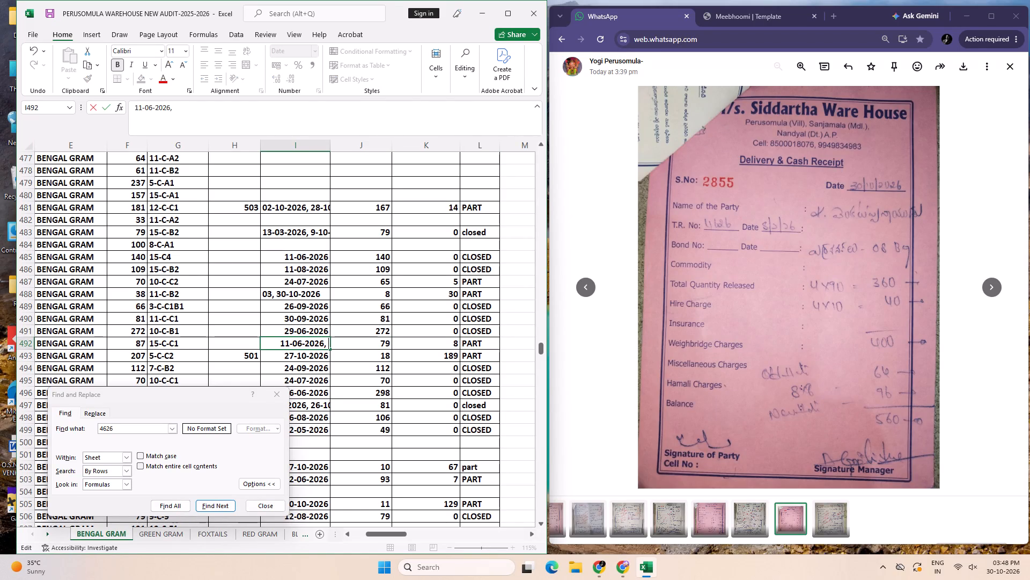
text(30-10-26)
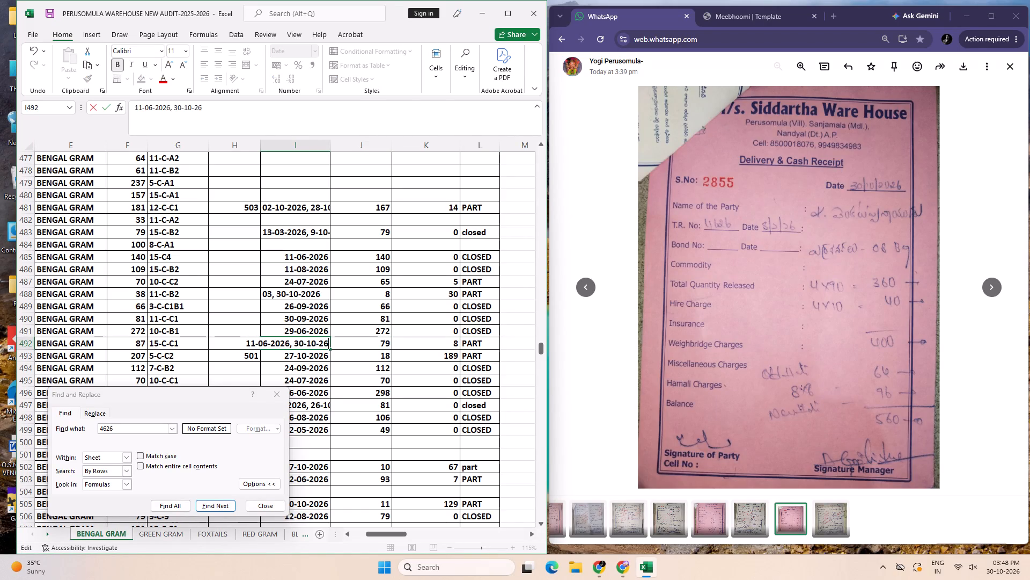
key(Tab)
Complete receipt 4626's row with delivered quantity =79+8, balance 0 and status CLOSED, and save the workbook.
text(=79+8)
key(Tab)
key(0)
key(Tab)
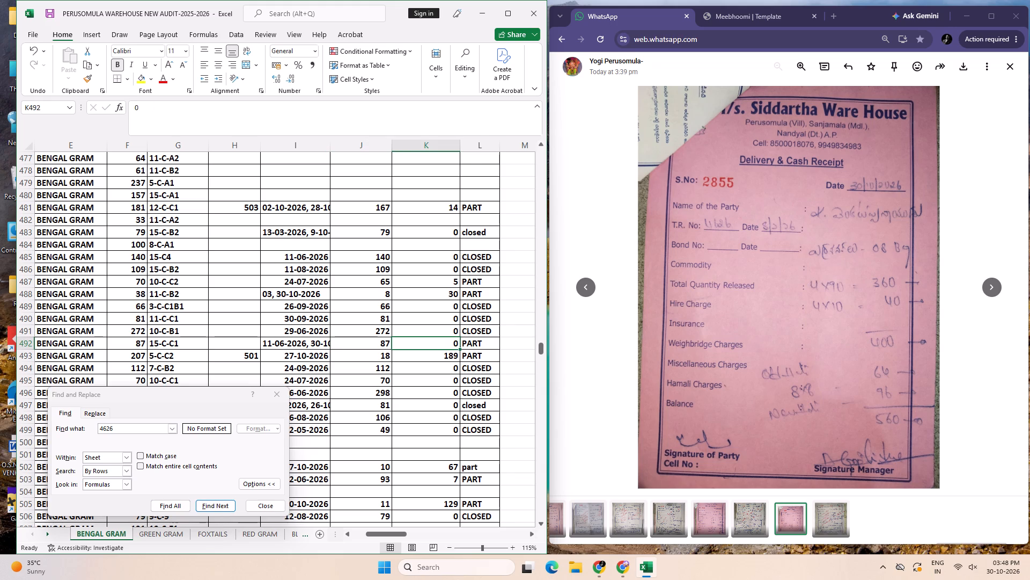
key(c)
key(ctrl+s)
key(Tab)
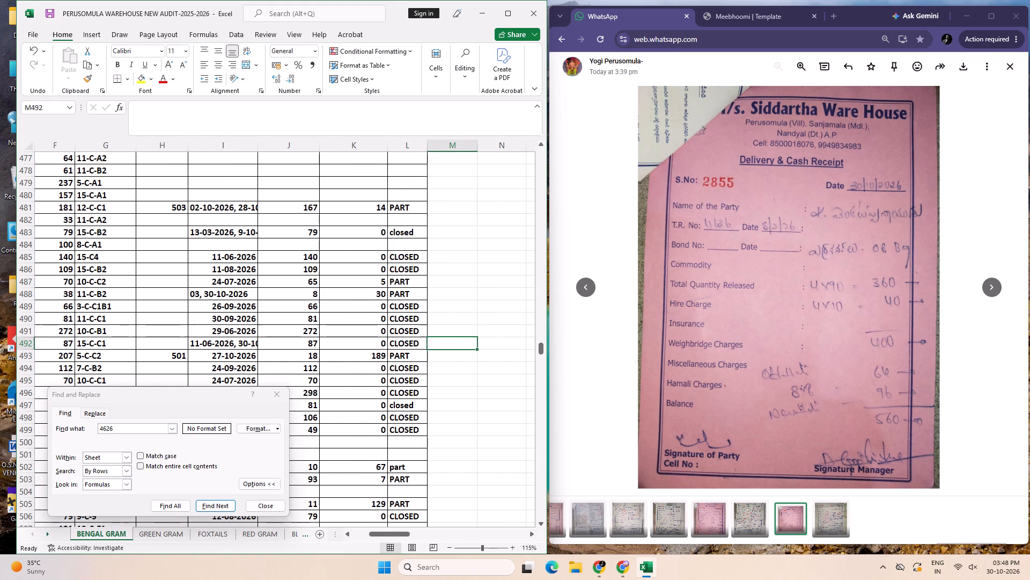
Enter the receipt charge calculation =4*90+4*10+8*6+64 in the empty cell after receipt 4626's status.
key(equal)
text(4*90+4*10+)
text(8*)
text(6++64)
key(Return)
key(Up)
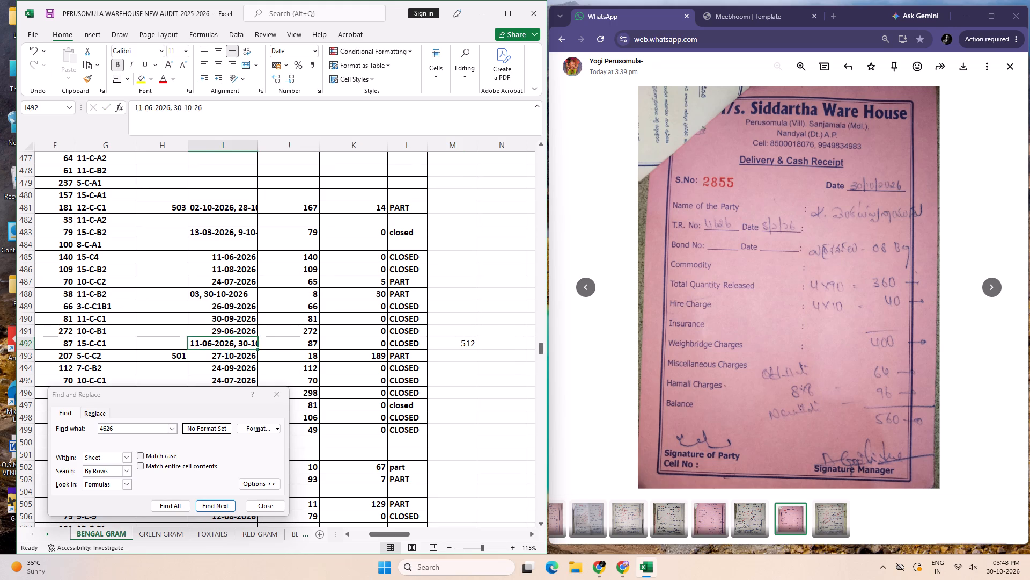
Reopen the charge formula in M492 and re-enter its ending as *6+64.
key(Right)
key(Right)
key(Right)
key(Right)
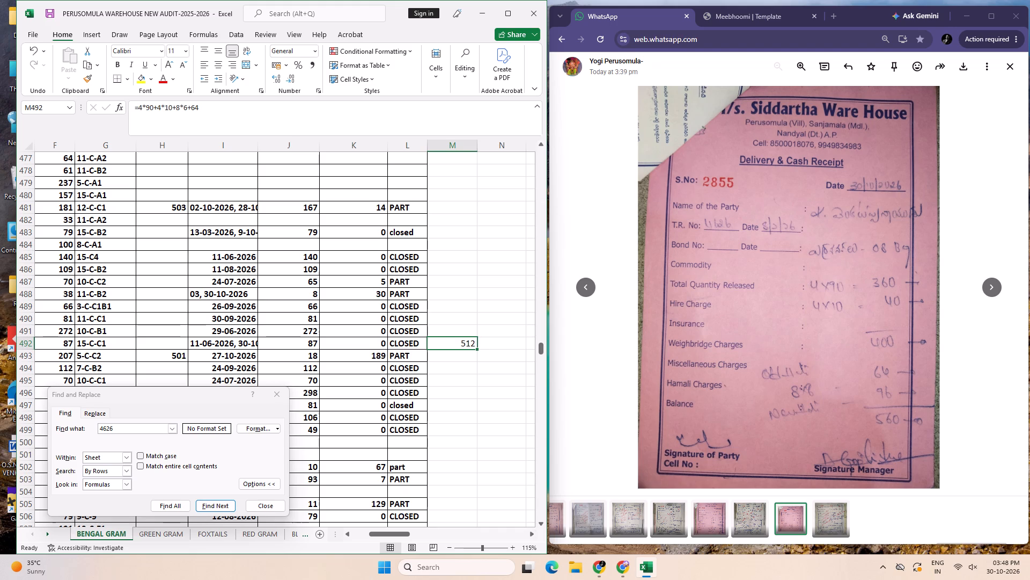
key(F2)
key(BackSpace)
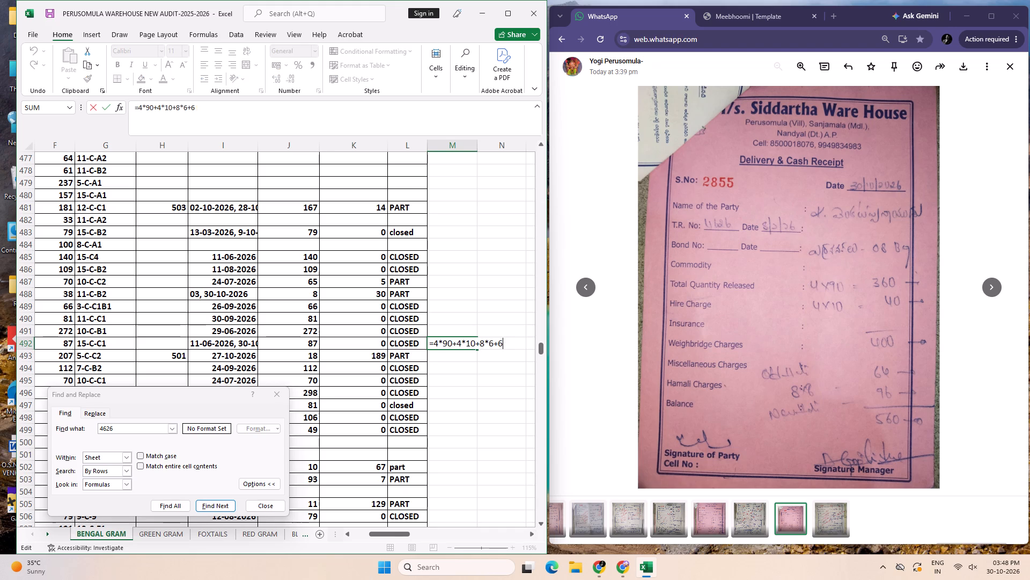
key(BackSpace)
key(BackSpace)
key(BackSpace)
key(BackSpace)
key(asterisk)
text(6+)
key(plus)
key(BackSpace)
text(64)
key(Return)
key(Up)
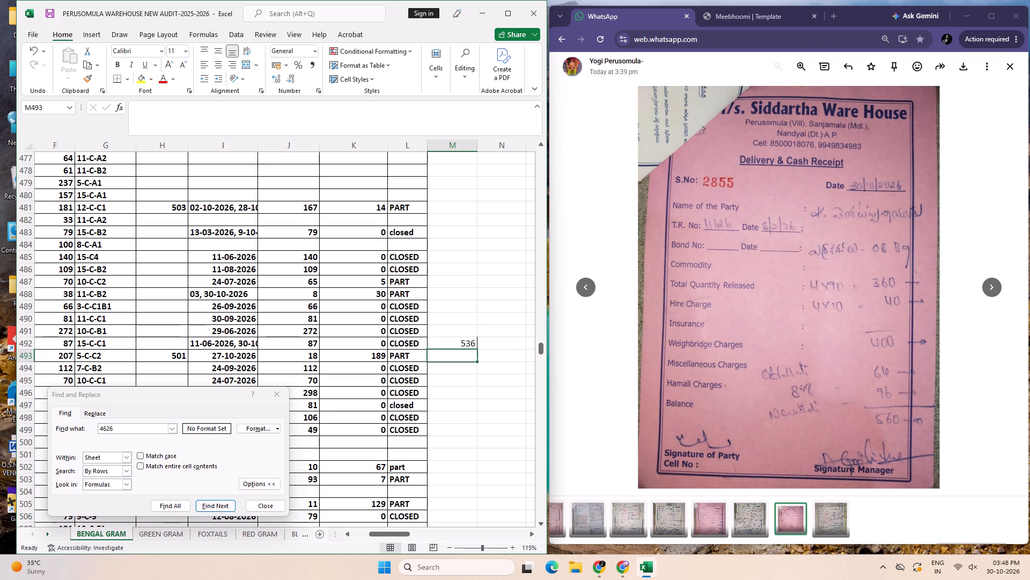
click(448, 338)
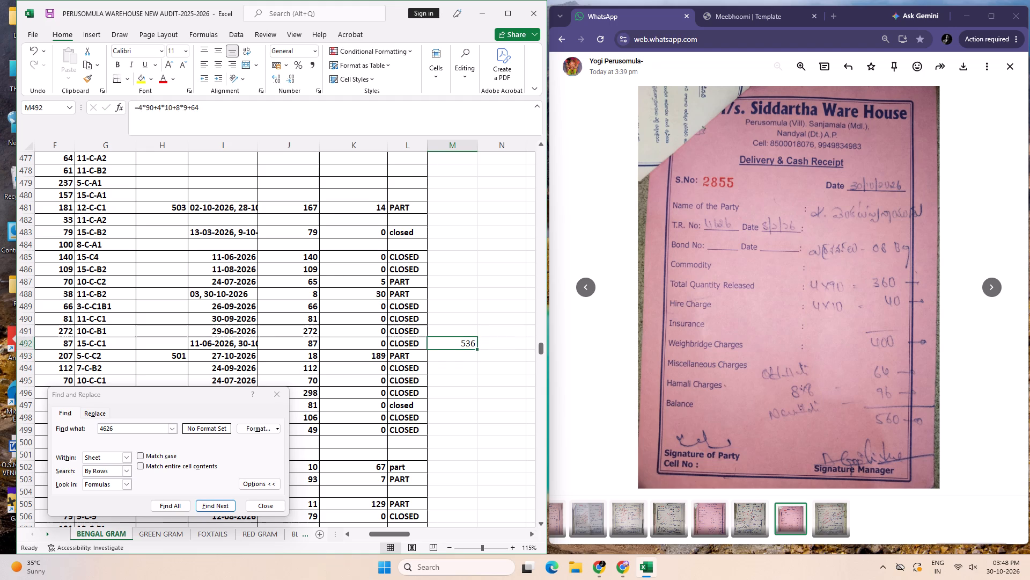
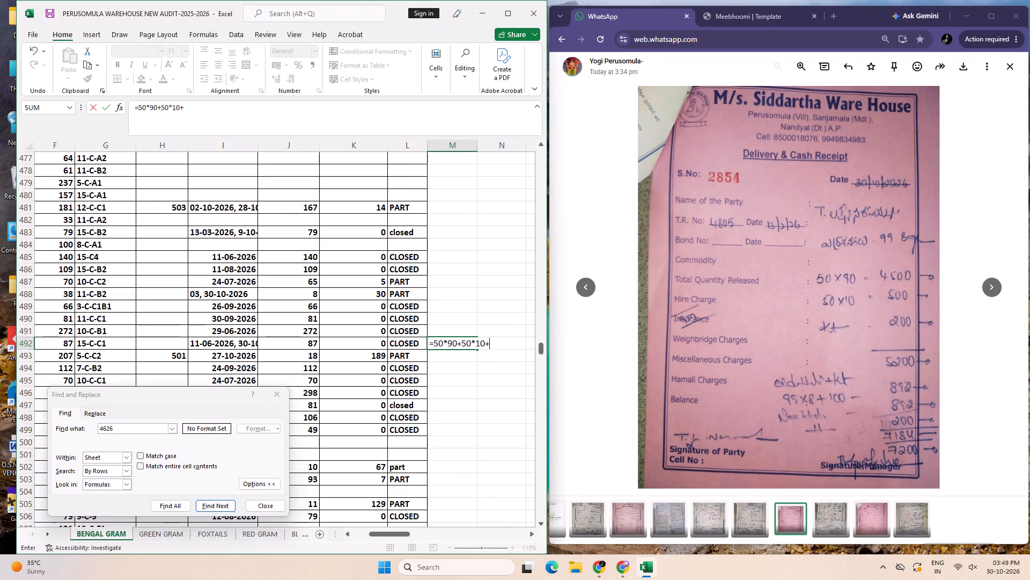
Complete the receipt 2854 charge calculation in cell M492 as =50*90+50*10+200+99*8+100+99*8.
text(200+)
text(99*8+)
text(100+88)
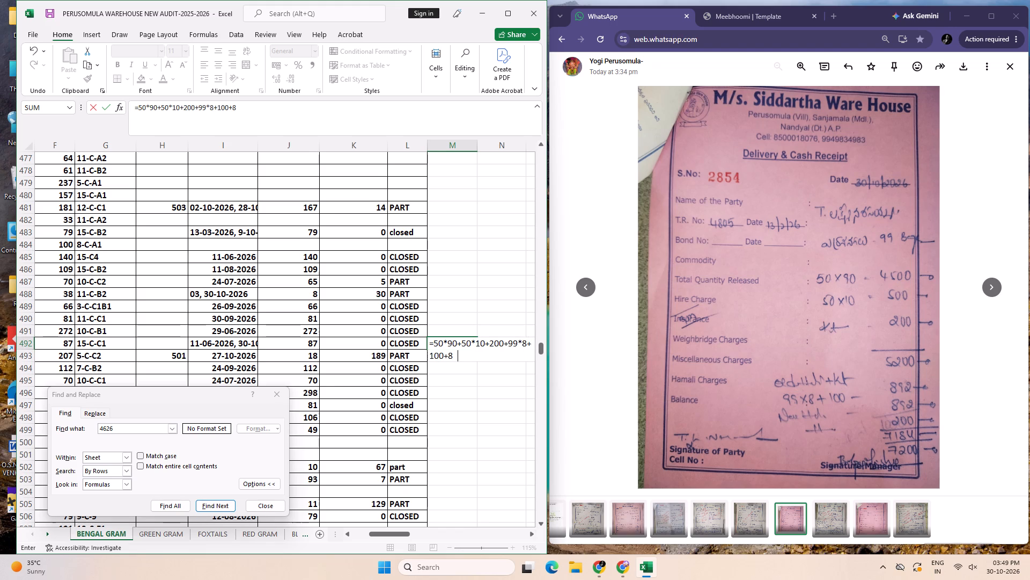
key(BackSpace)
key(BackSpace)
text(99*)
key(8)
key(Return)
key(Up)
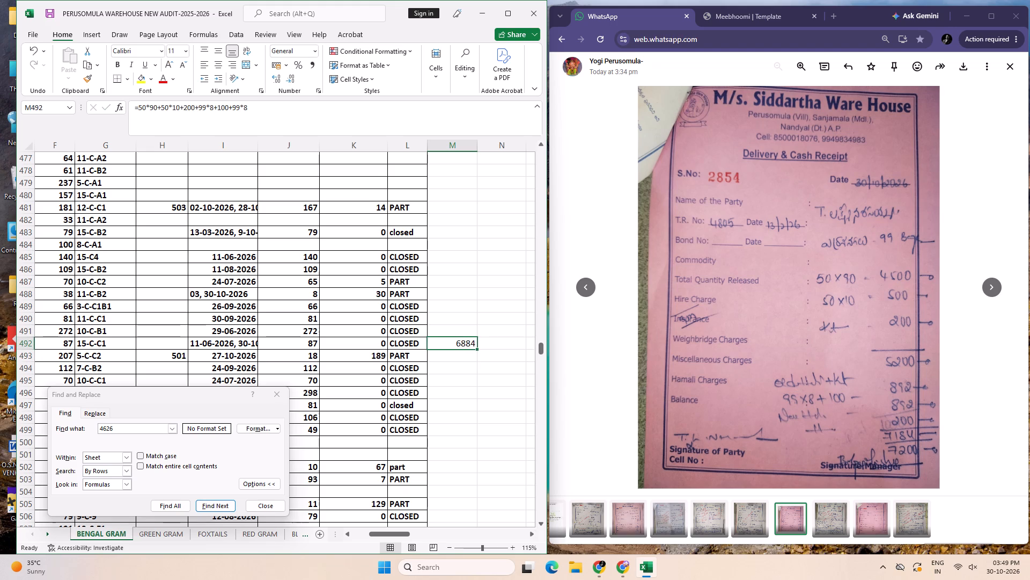
Reopen the charge formula in cell M492 for editing at its end.
double_click(445, 342)
click(475, 353)
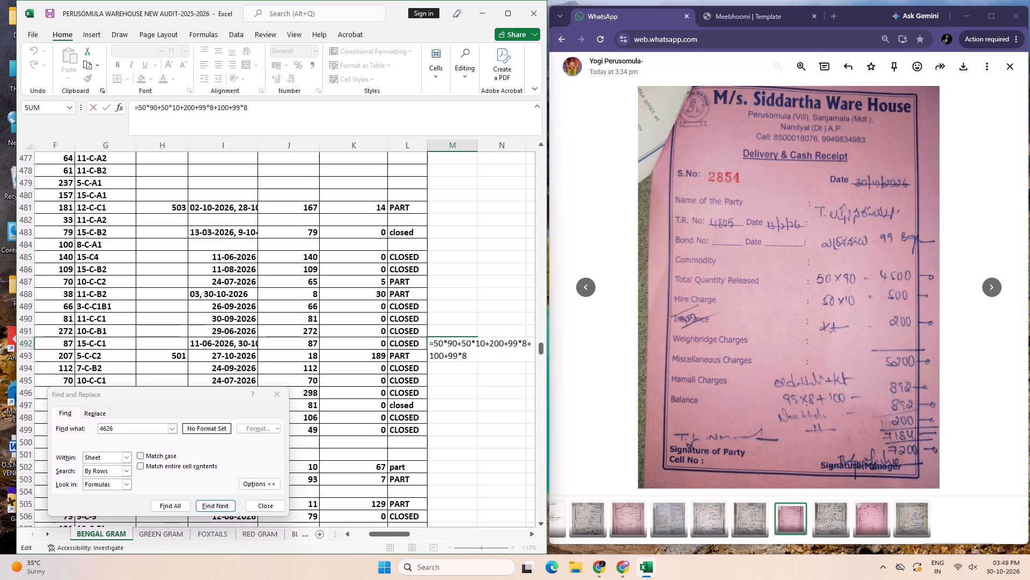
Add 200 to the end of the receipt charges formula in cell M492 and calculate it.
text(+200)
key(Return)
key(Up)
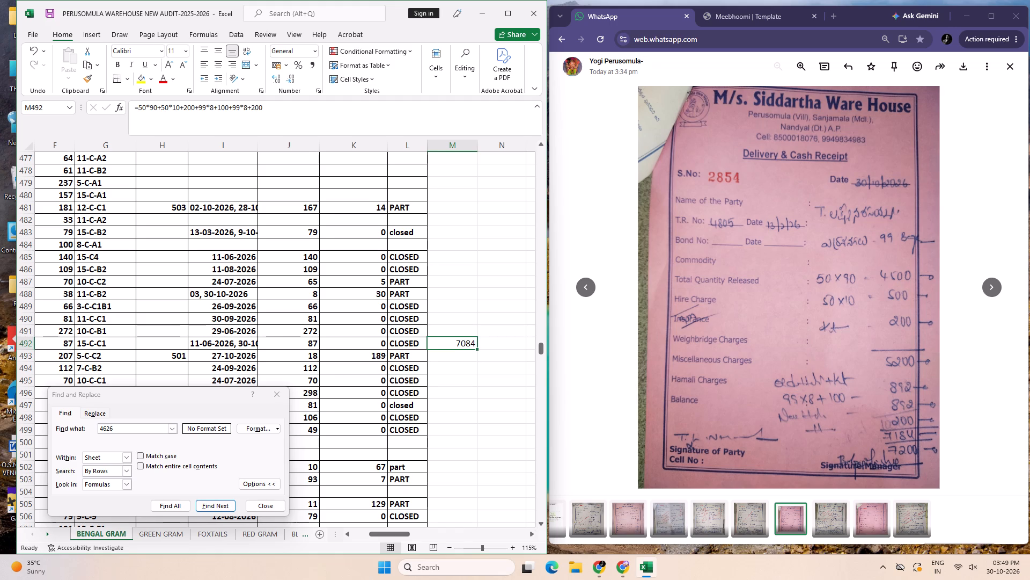
Replace the calculation in cell M492 with the formula =50*90+50*10+200 for the receipt's release, hire and weighbridge charges.
key(Delete)
key(equal)
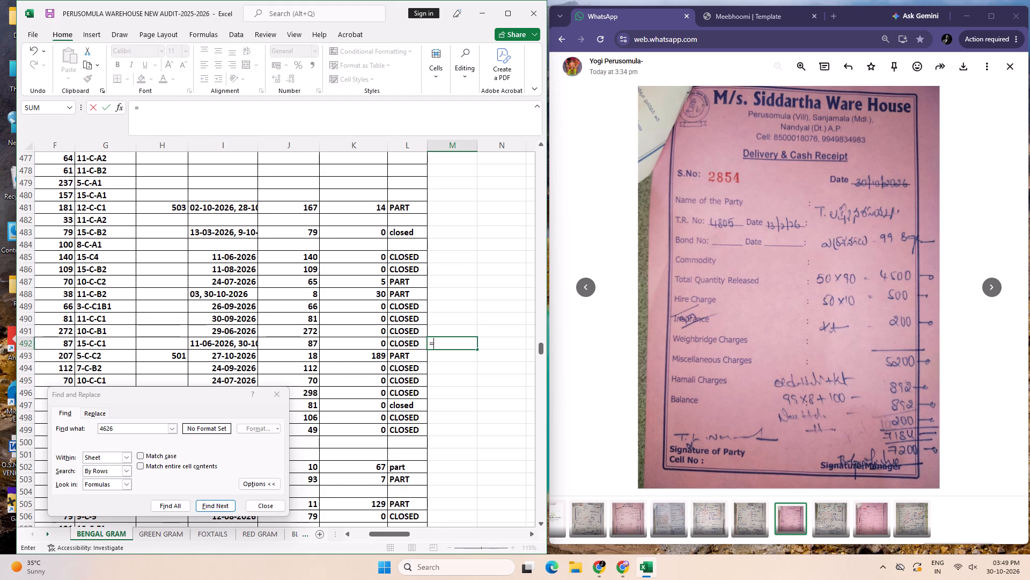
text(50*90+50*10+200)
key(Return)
Start a new formula in cell M493, directly below the charges subtotal.
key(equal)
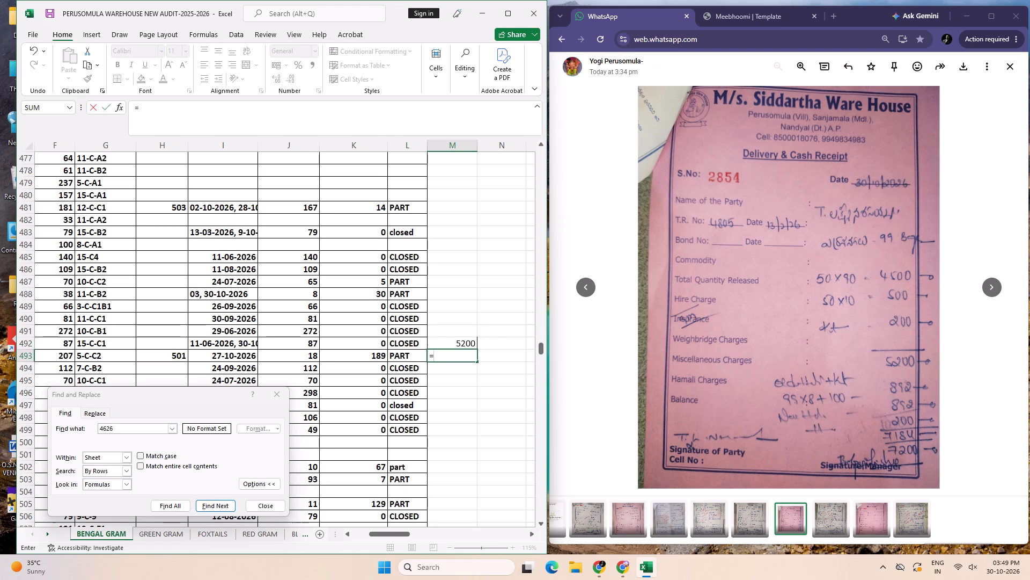
Complete the formula in cell M493 as =99*8+100 to calculate the receipt's hamali charge.
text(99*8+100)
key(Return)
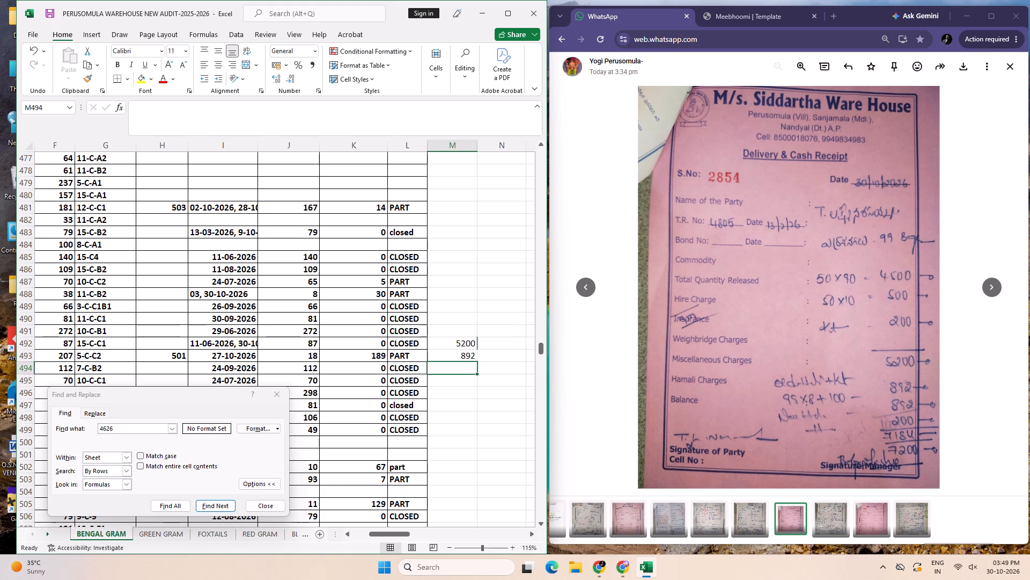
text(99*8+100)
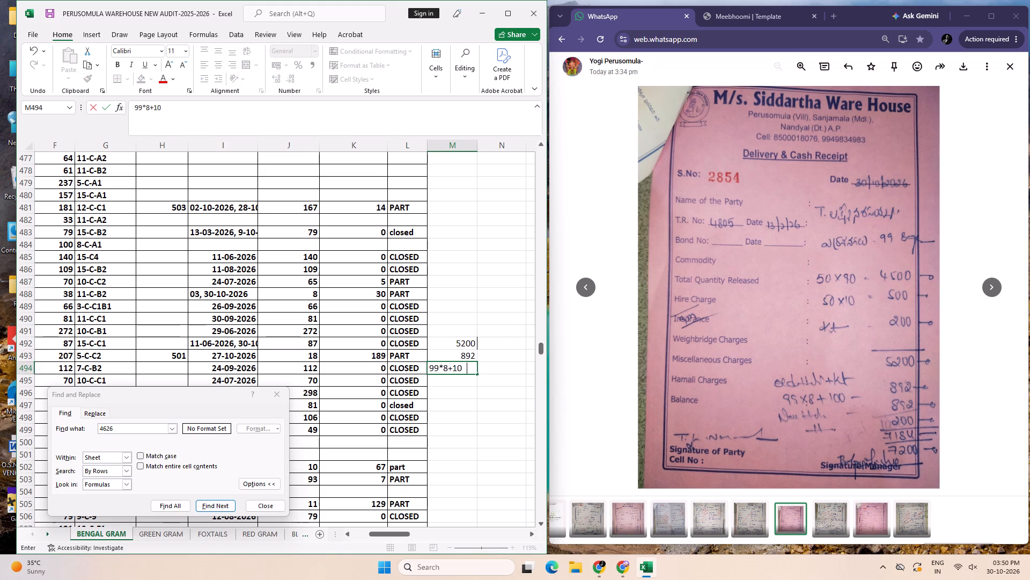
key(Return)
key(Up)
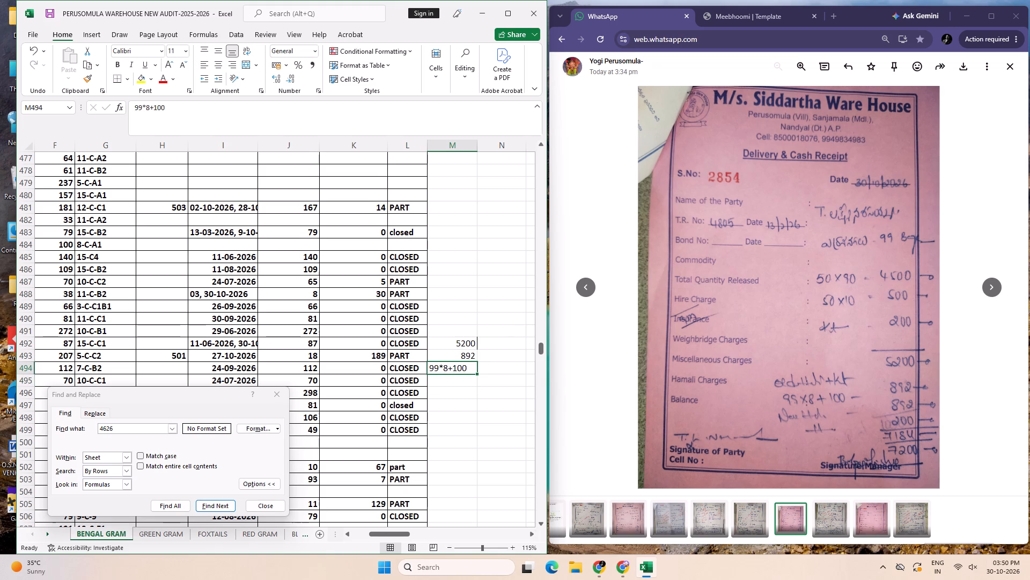
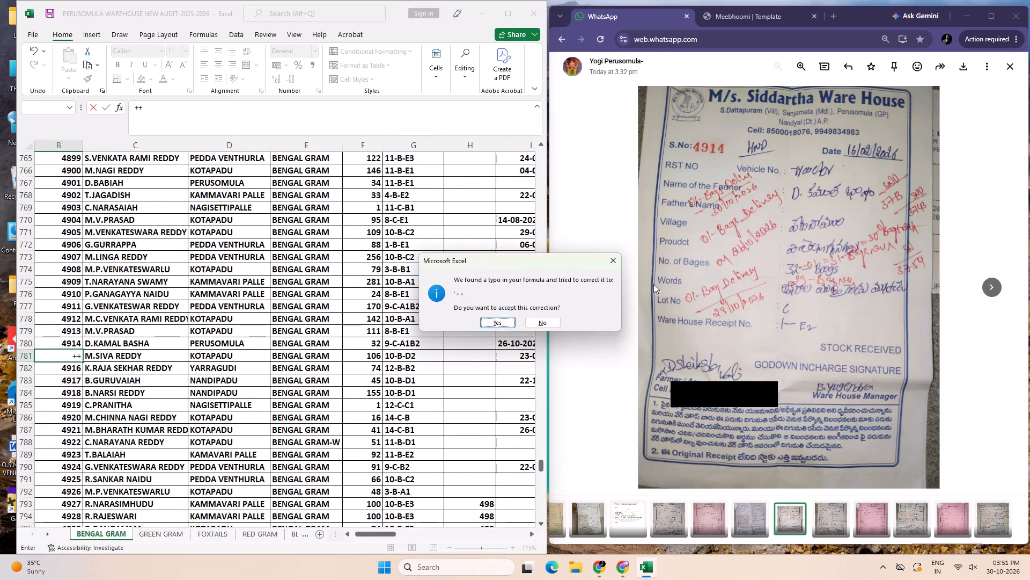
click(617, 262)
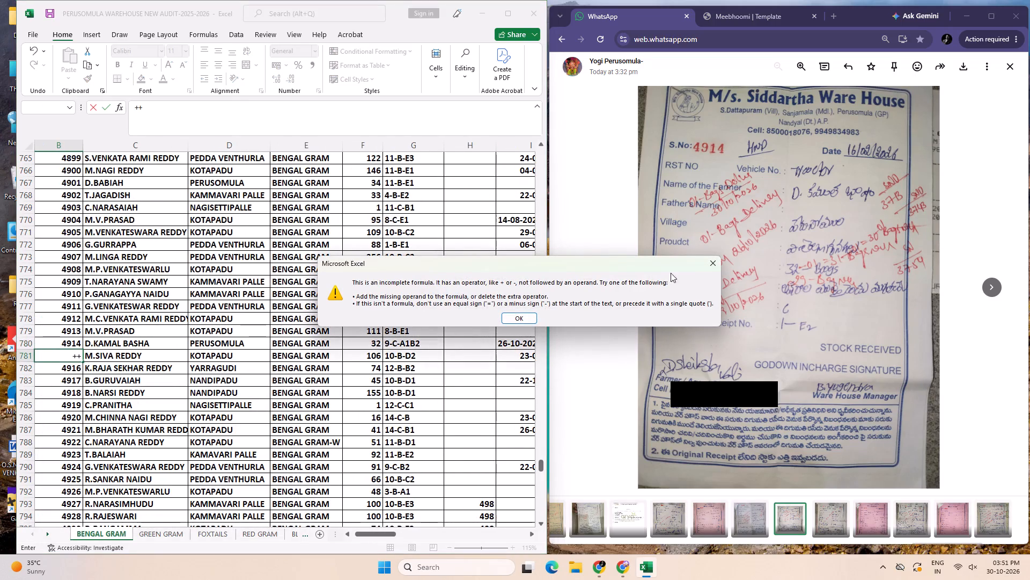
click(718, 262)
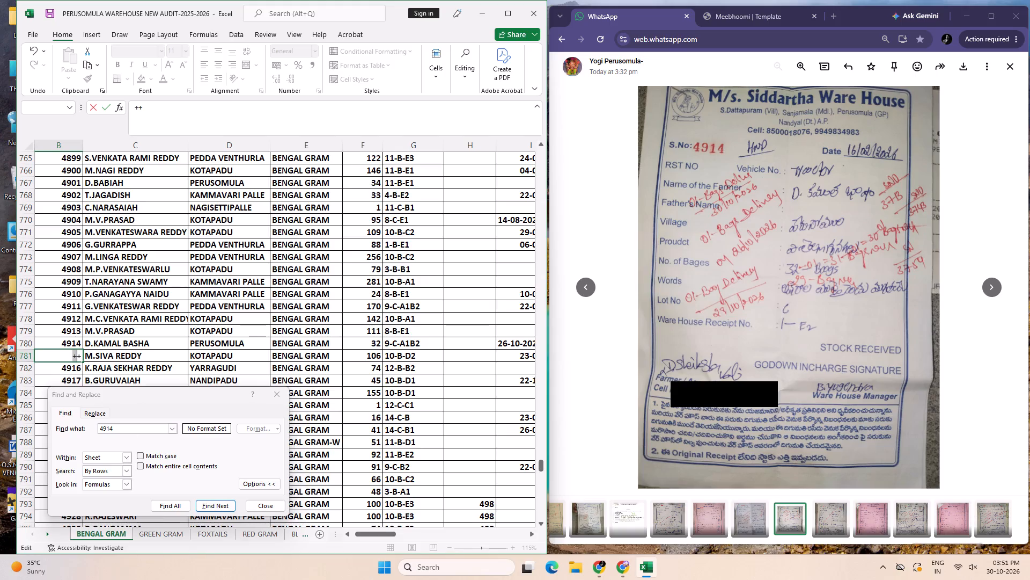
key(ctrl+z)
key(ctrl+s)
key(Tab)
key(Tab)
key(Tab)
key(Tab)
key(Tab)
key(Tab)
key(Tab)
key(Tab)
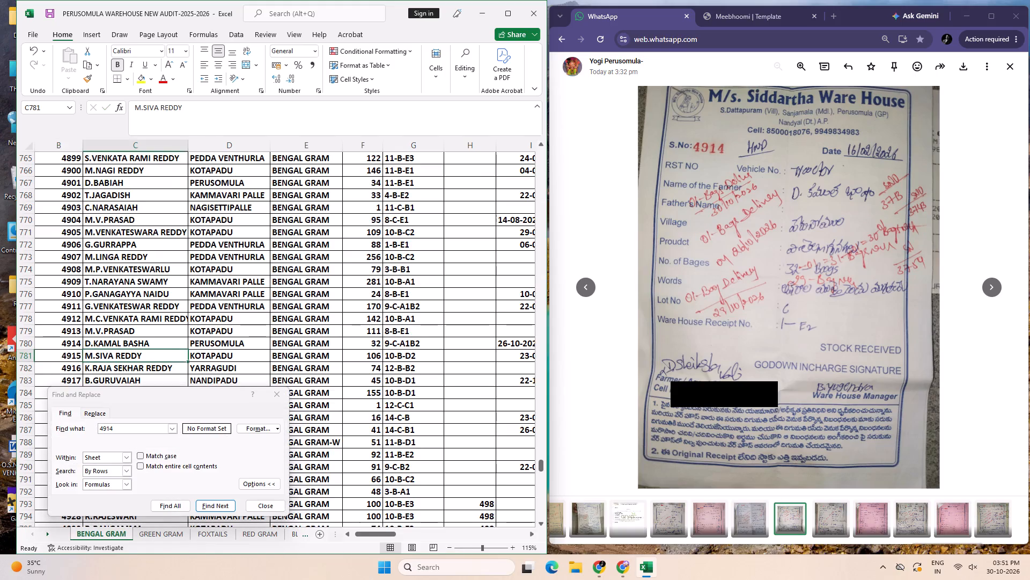
Add one more bag to receipt 4914's delivered quantity in cell J780, making the formula =1+1+1.
click(447, 344)
double_click(448, 344)
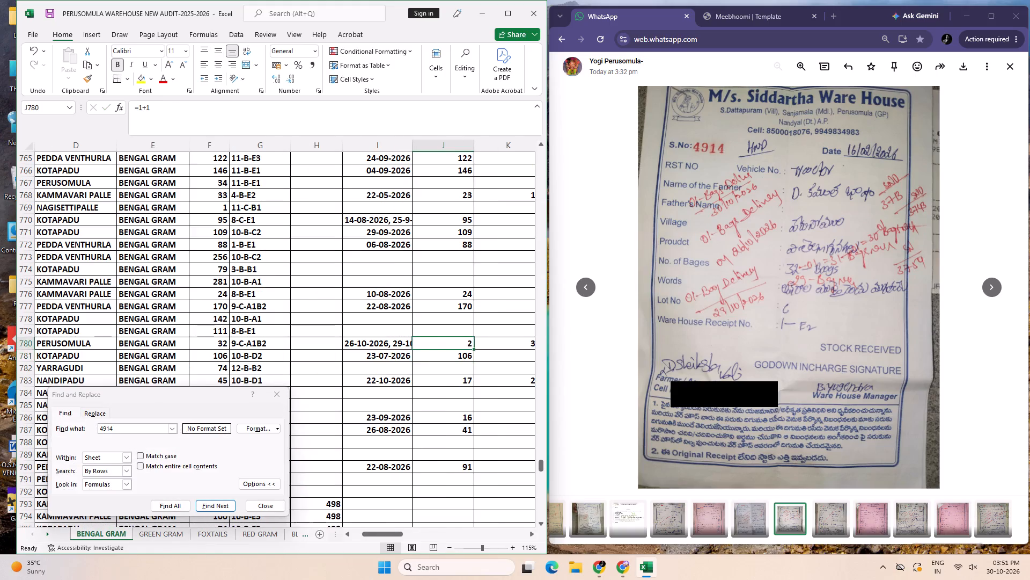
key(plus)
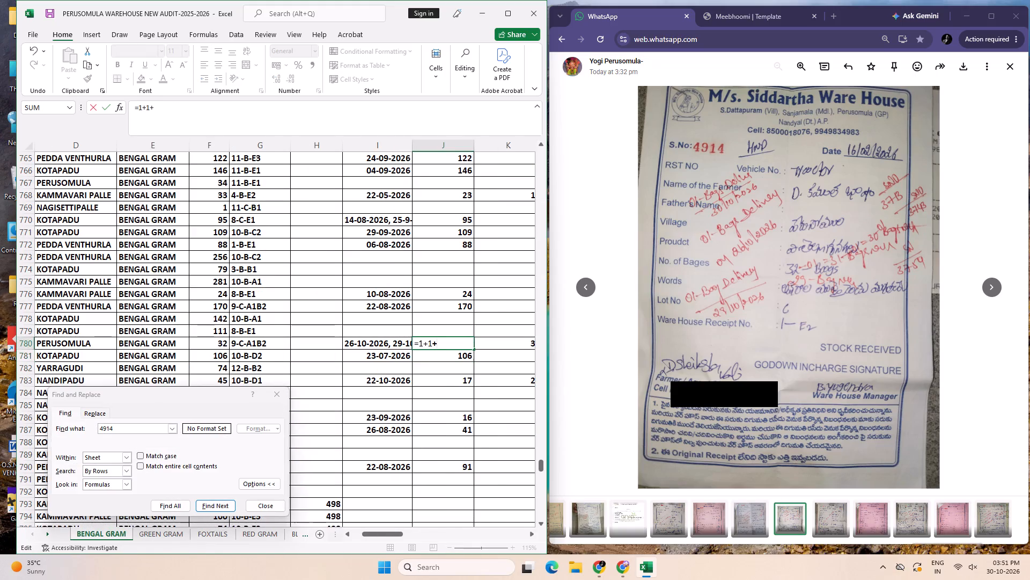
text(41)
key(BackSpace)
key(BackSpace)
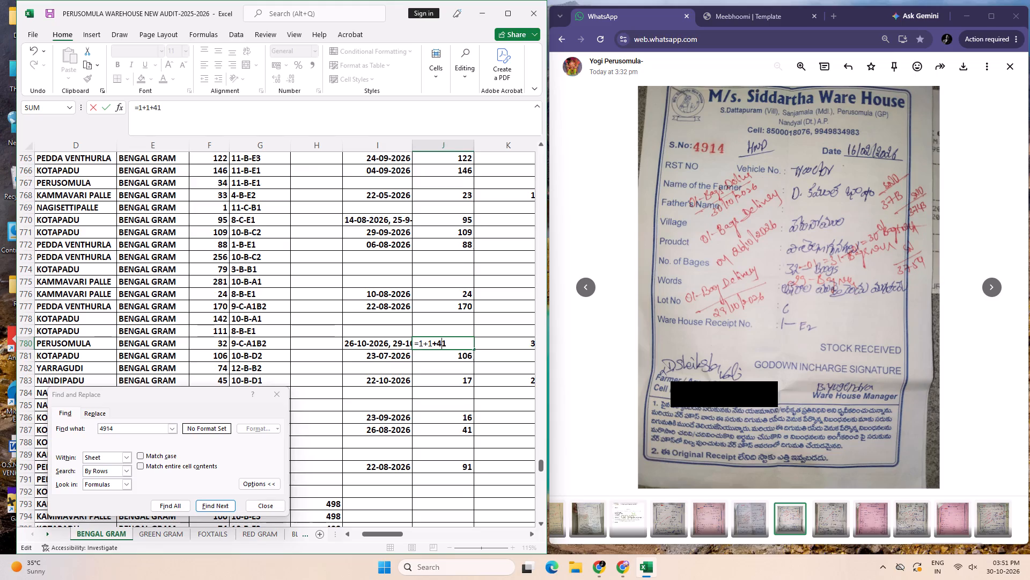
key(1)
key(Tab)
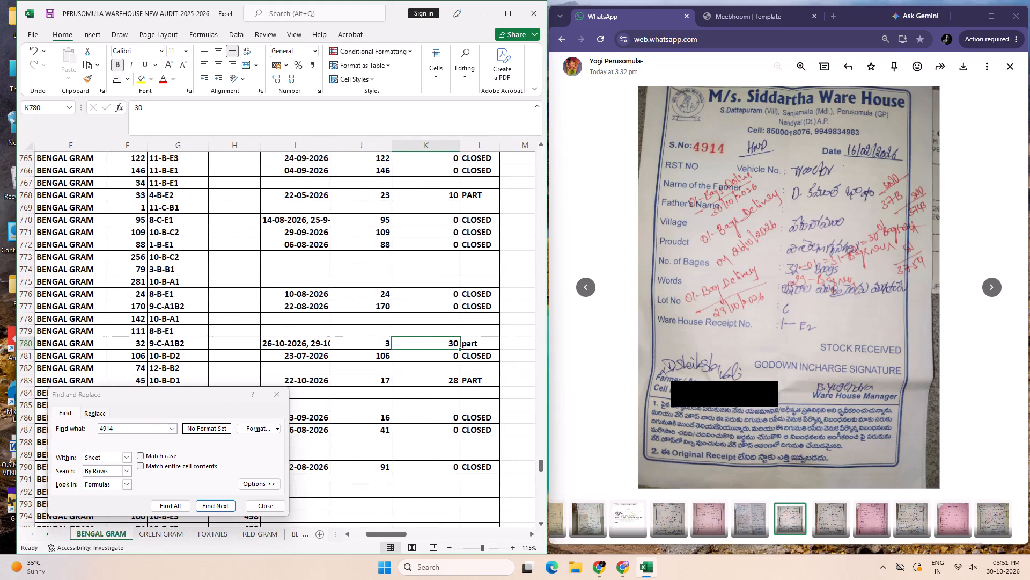
Set receipt 4914's remaining bags in cell K780 to 29.
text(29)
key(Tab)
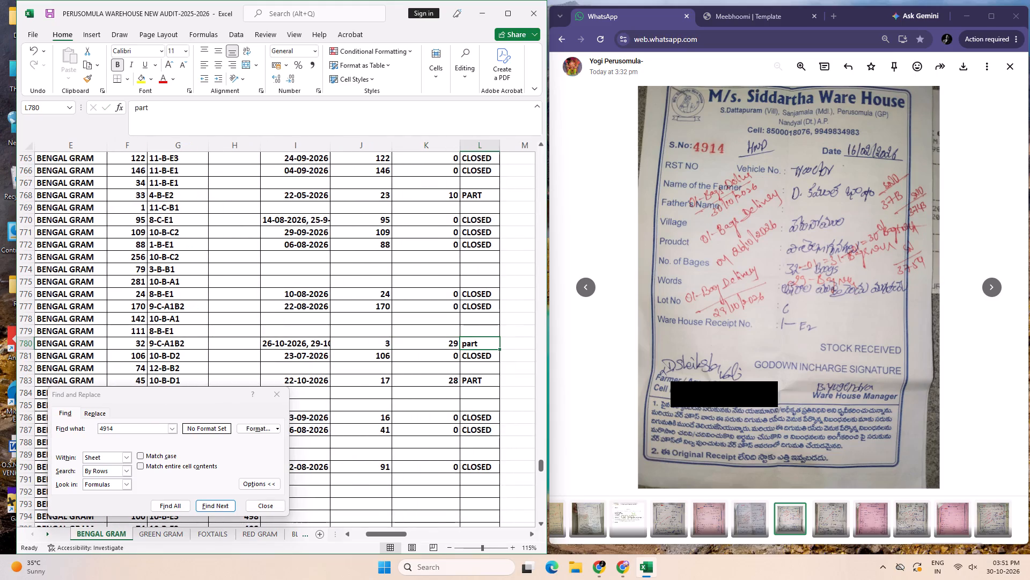
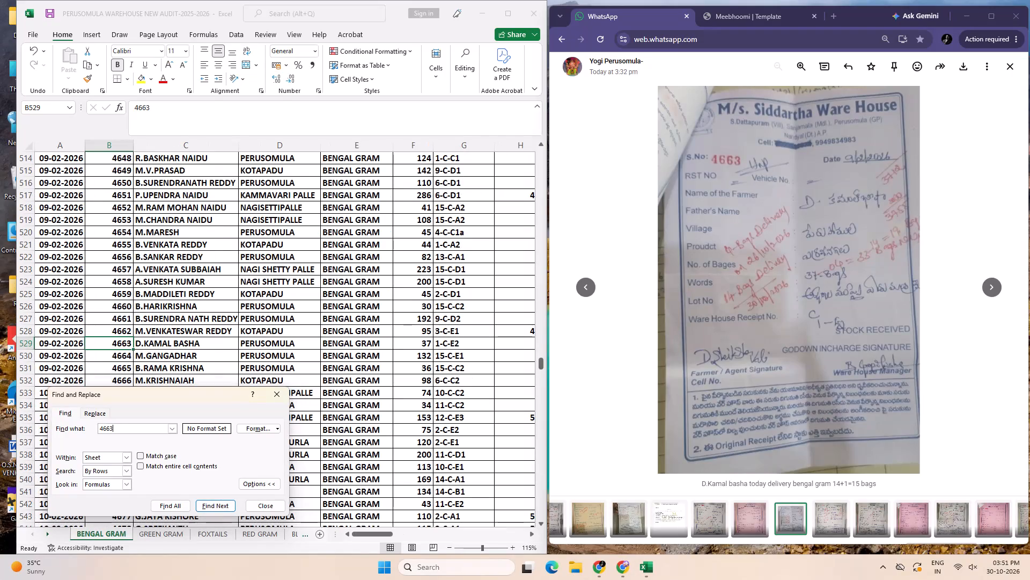
Append the delivery date 30-10-26 after the existing date in cell I529, in the row of receipt 4663.
key(Tab)
key(Tab)
key(Tab)
key(Tab)
key(Tab)
key(Tab)
key(Tab)
key(Tab)
key(Tab)
key(Tab)
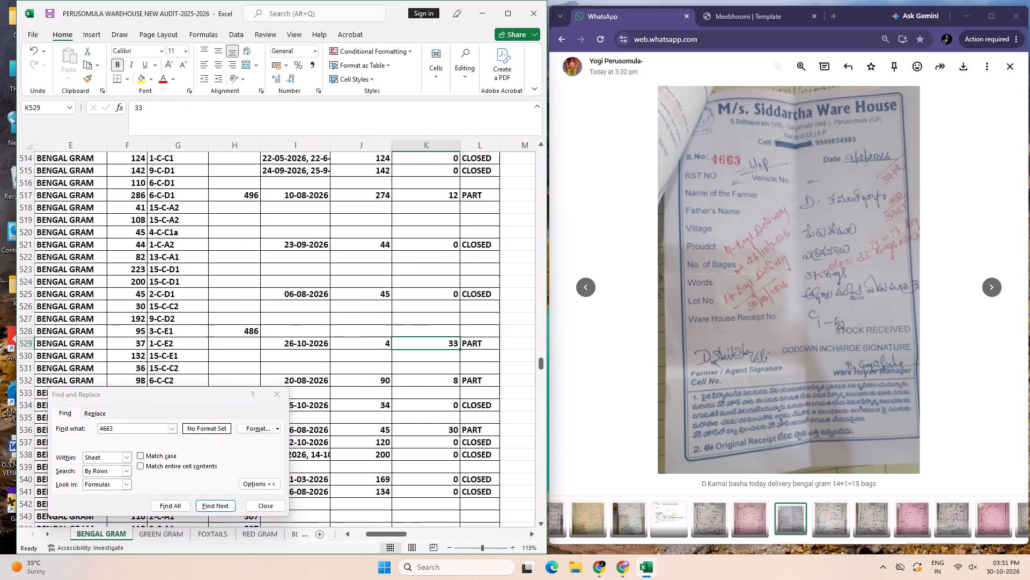
key(Down)
key(Down)
key(Up)
key(Up)
key(Left)
key(Left)
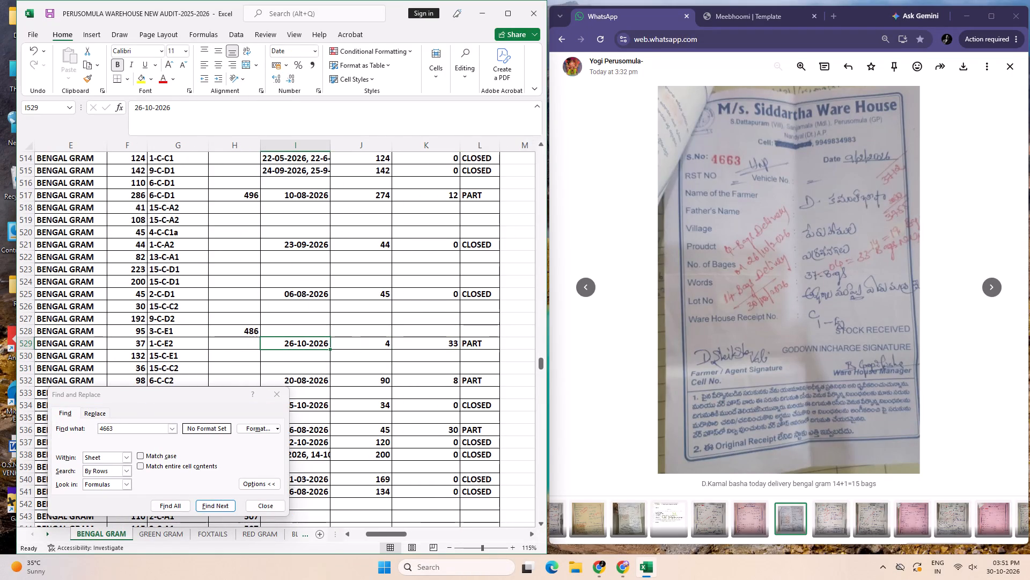
key(F2)
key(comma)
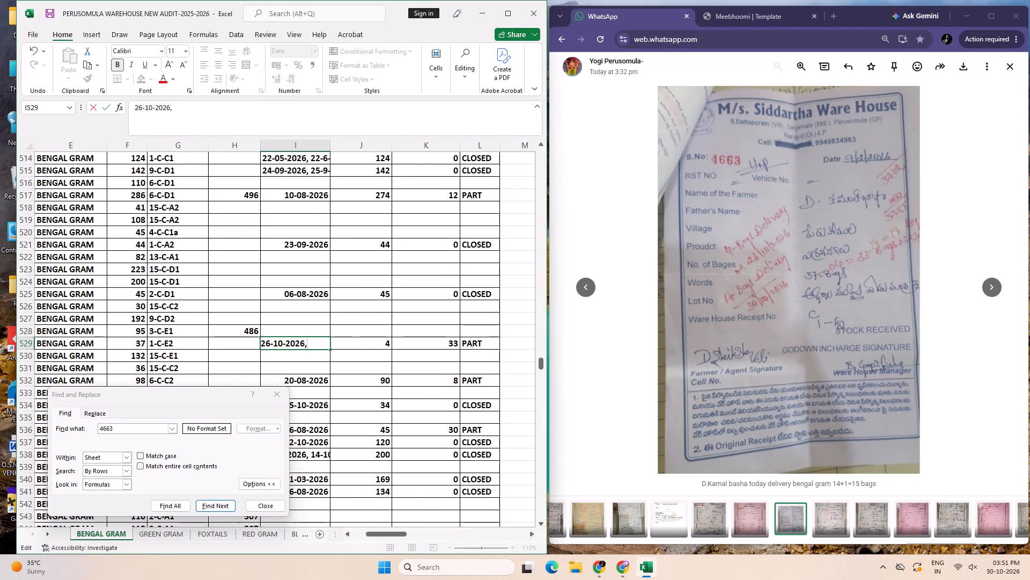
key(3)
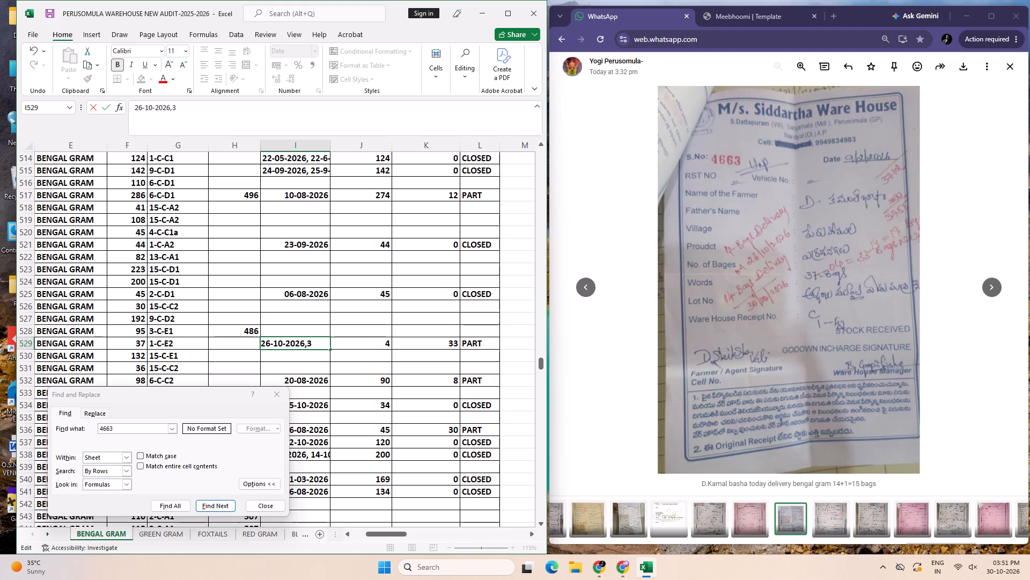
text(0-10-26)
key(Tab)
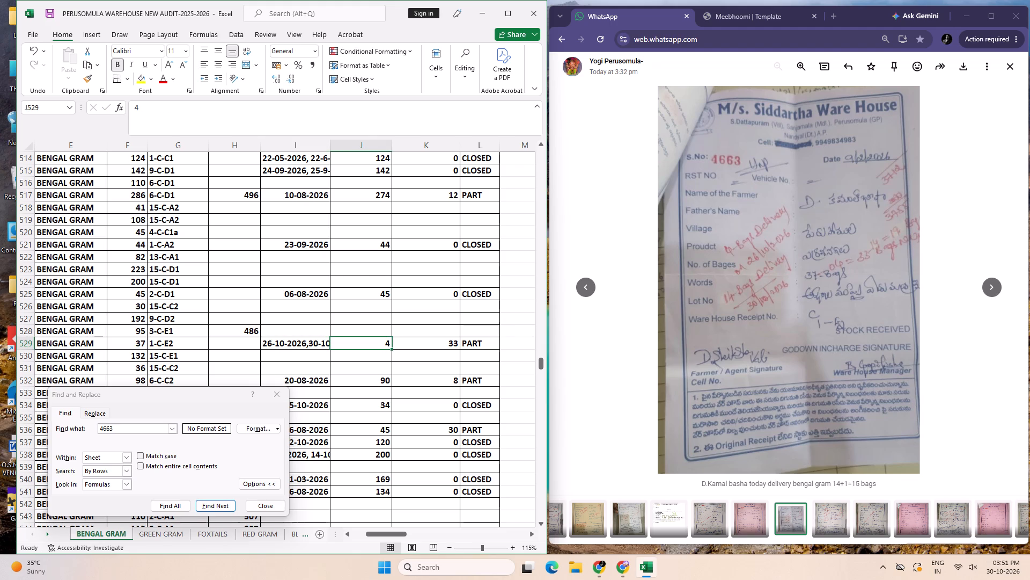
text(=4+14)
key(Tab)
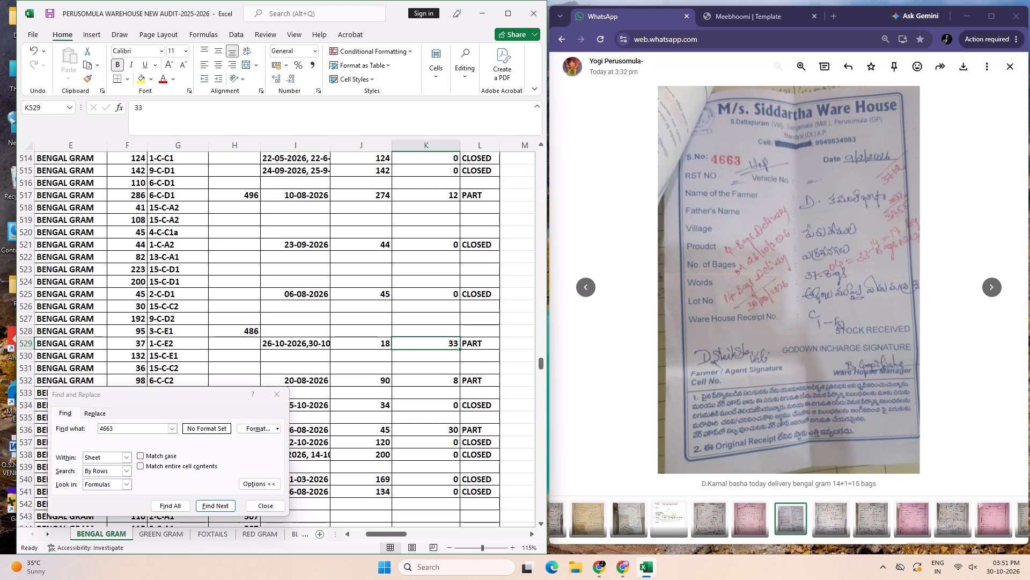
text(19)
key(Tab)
Save the audit workbook with the updated delivery entries.
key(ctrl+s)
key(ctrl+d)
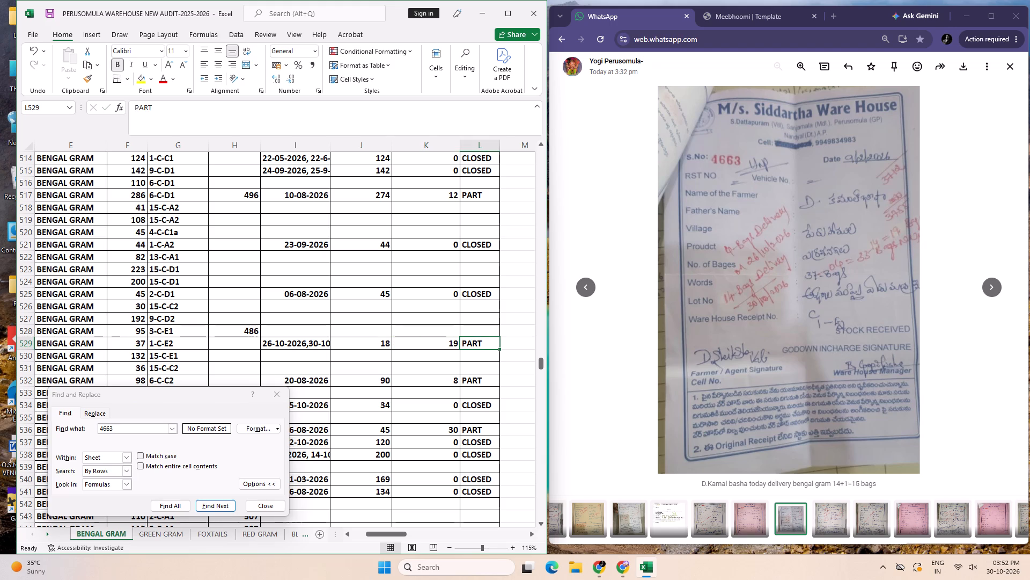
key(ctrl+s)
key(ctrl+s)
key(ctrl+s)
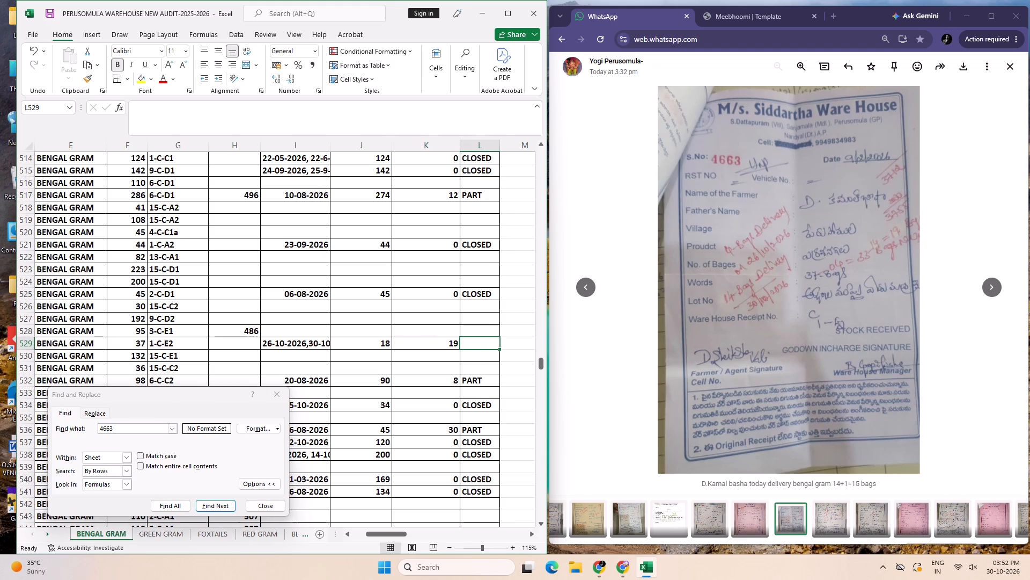
Enter CP in status cell L529 of receipt 4663 and reselect that cell to correct the entry.
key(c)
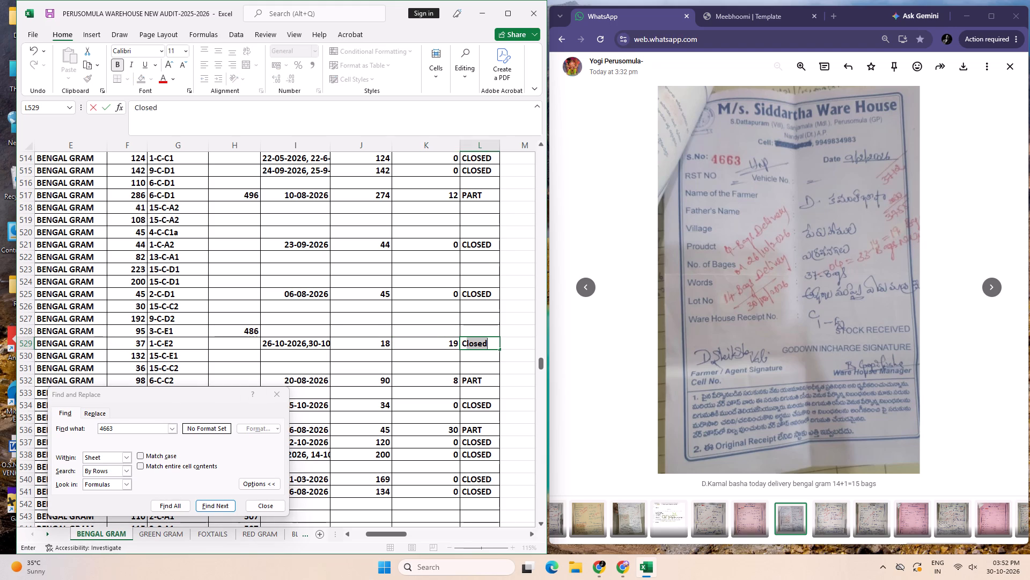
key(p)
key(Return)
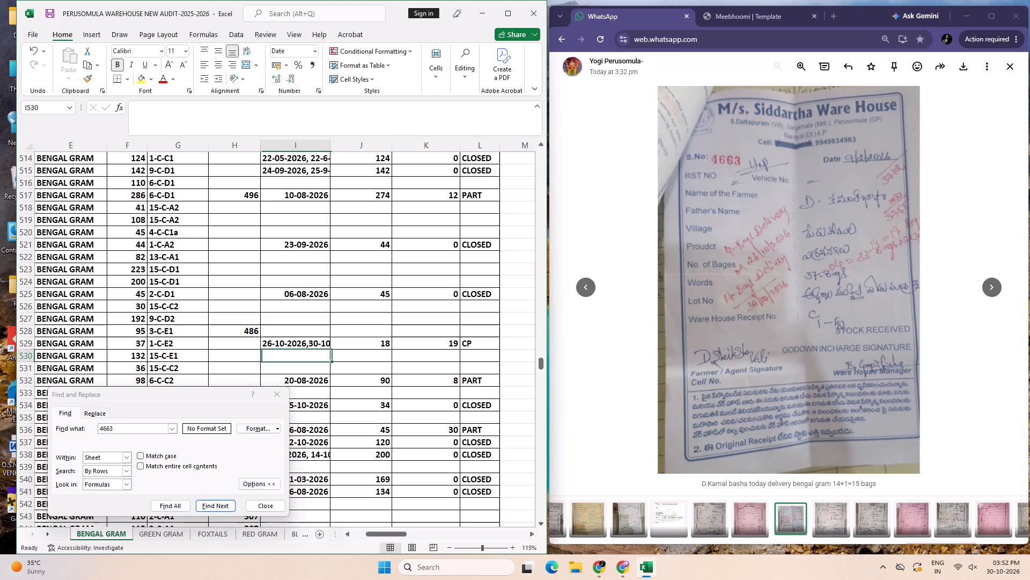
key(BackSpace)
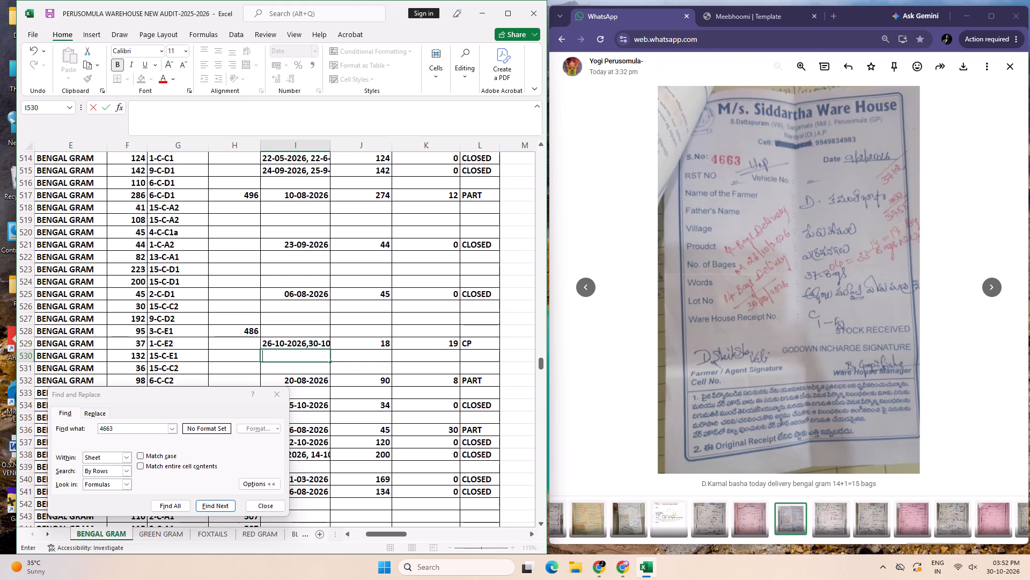
click(479, 344)
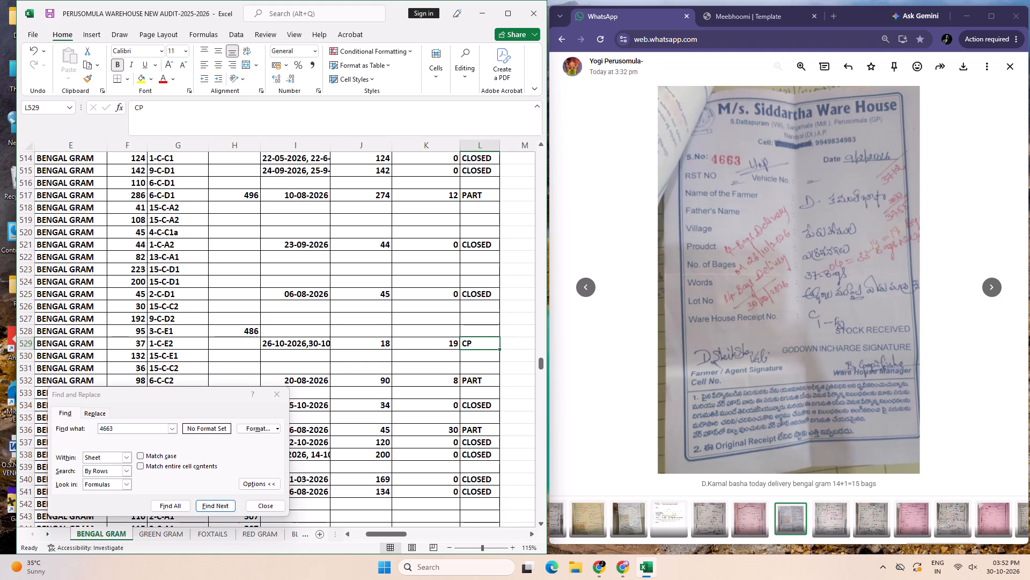
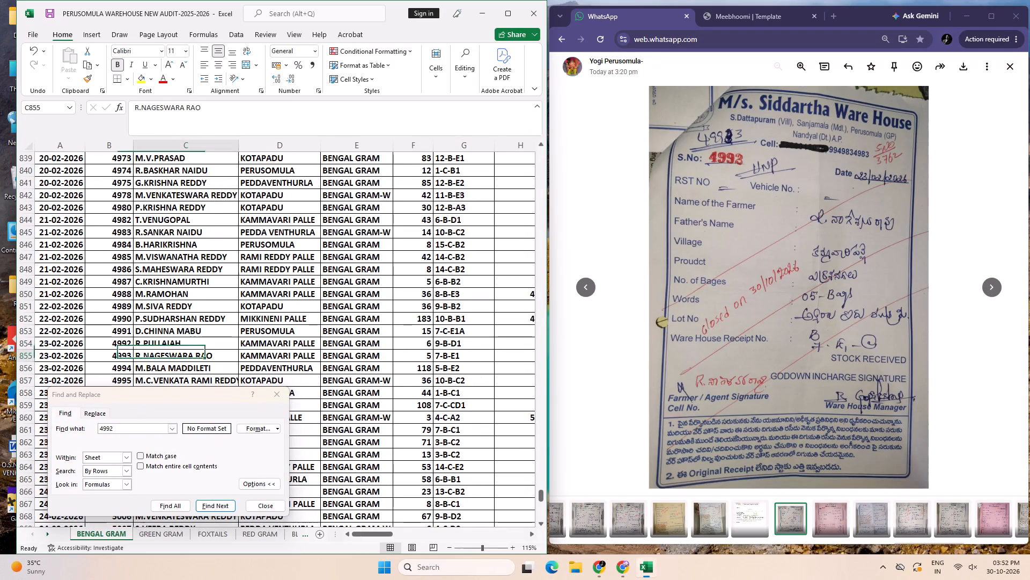
Enter 30-10-26 as the delivery date for receipt 4993 in cell I855.
key(Tab)
key(Tab)
key(Tab)
key(Tab)
key(Tab)
key(Tab)
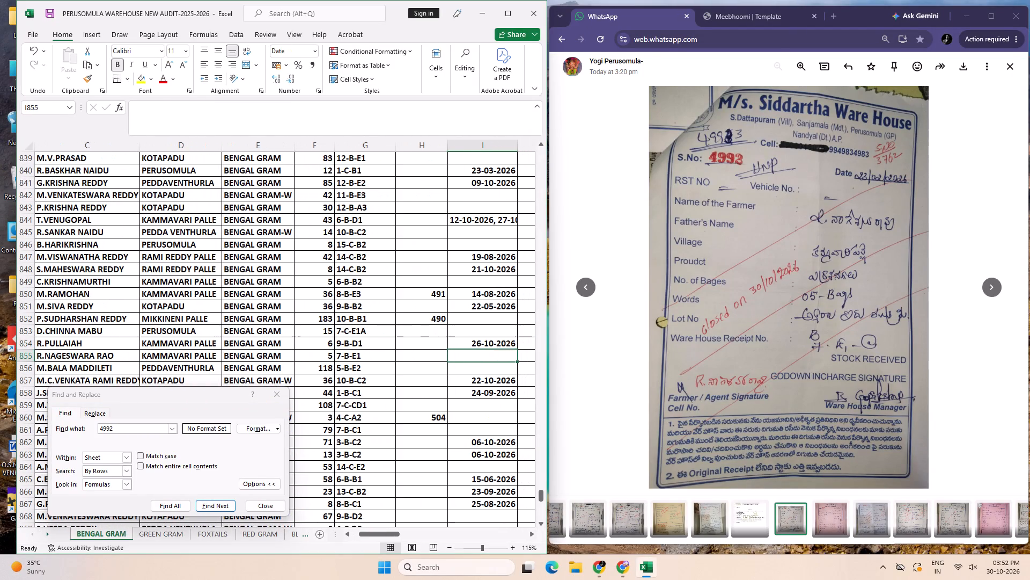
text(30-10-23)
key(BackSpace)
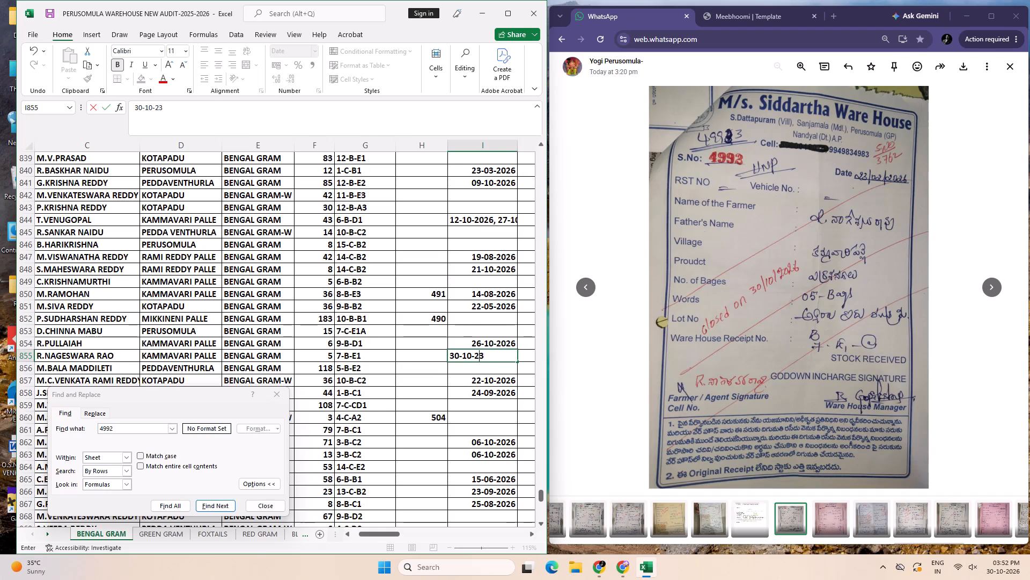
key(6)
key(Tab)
Record 5 delivered bags and a balance of 0 for receipt 4993 in row 855.
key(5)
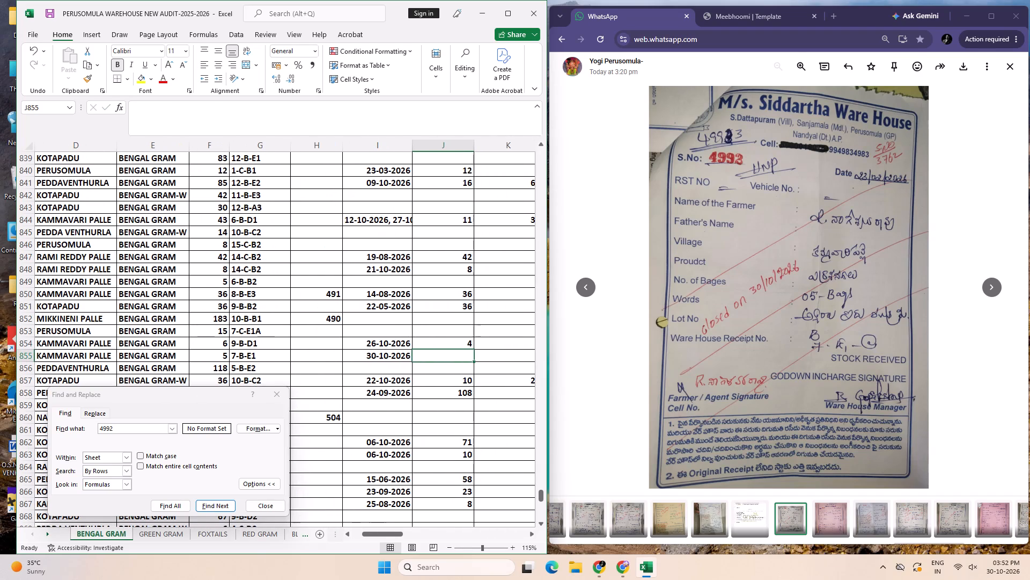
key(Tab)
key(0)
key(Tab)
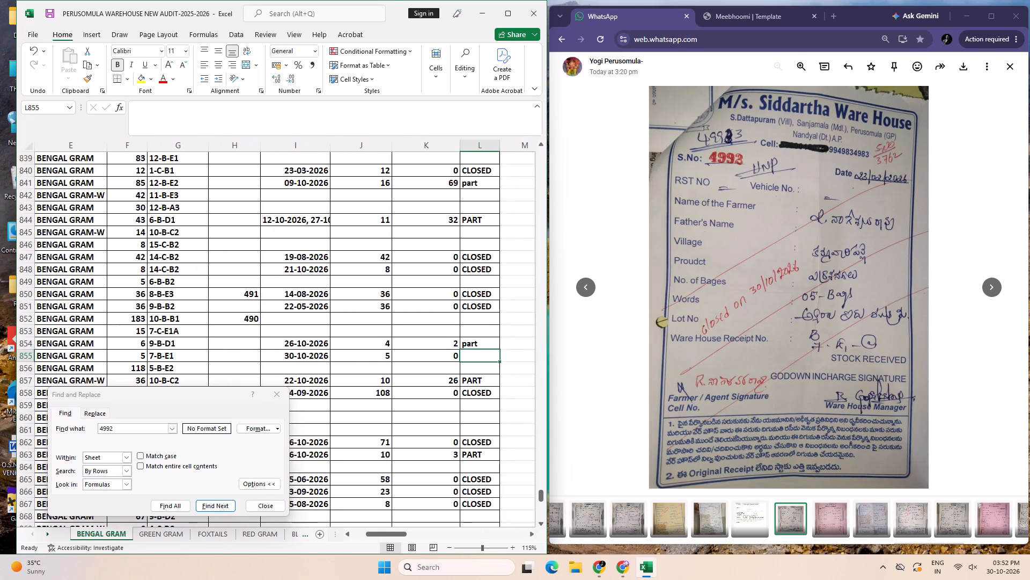
Mark the status of receipt 4993 as CLOSED in cell L855.
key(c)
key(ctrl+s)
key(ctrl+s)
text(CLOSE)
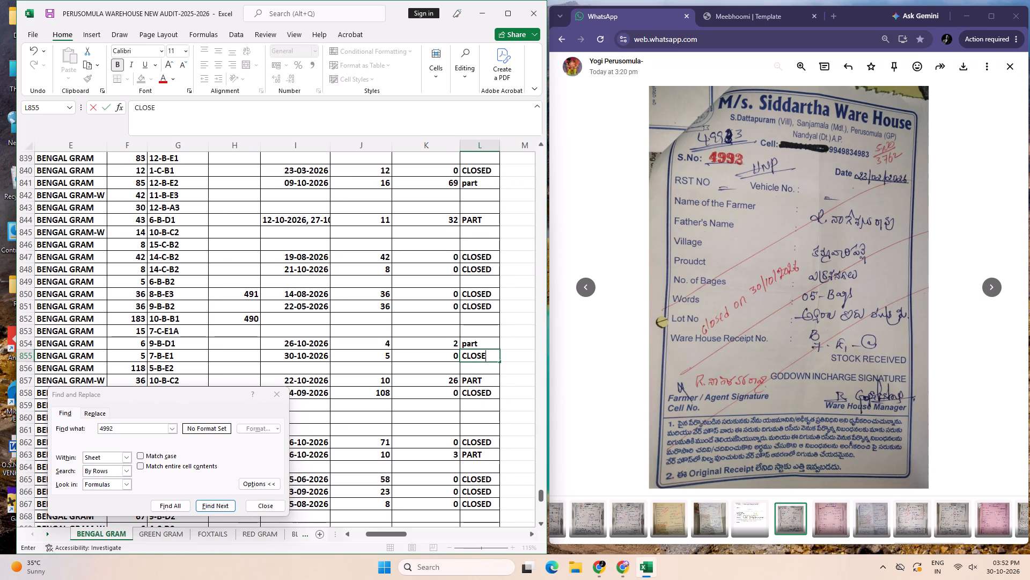
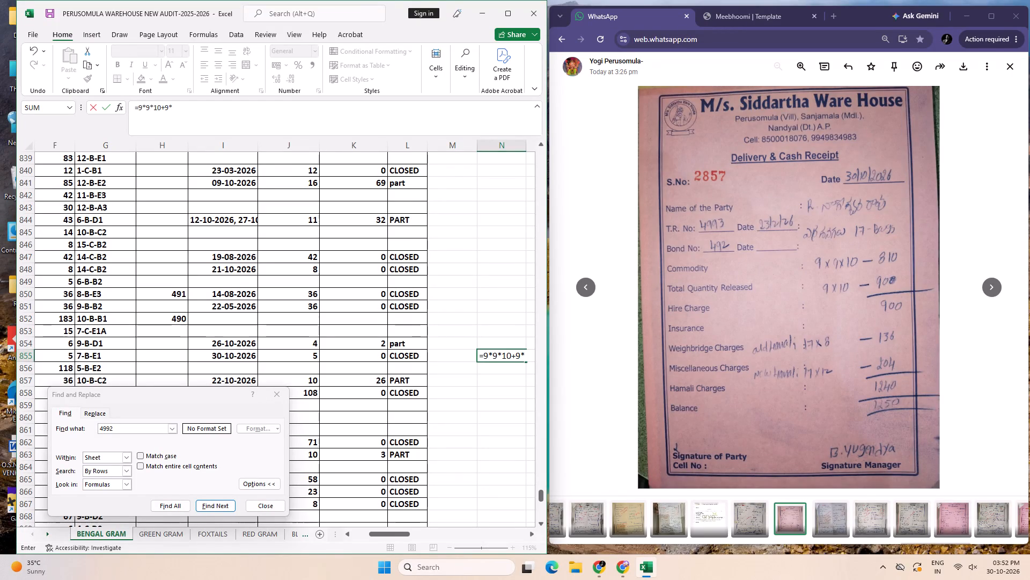
Complete the charges formula in cell N855 as =9*9*10+9*10+17*8+17*12 for receipt 4993 and calculate it.
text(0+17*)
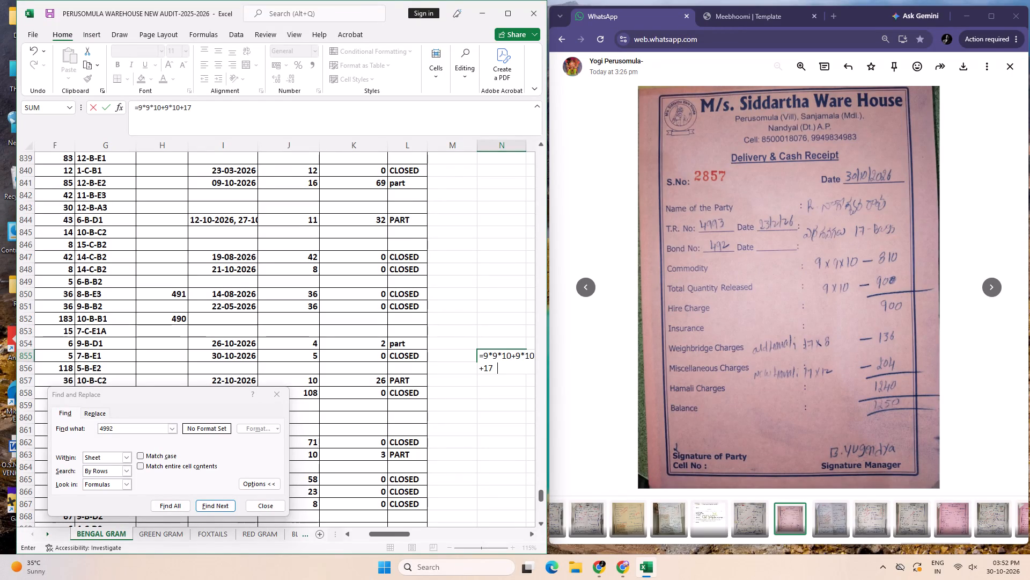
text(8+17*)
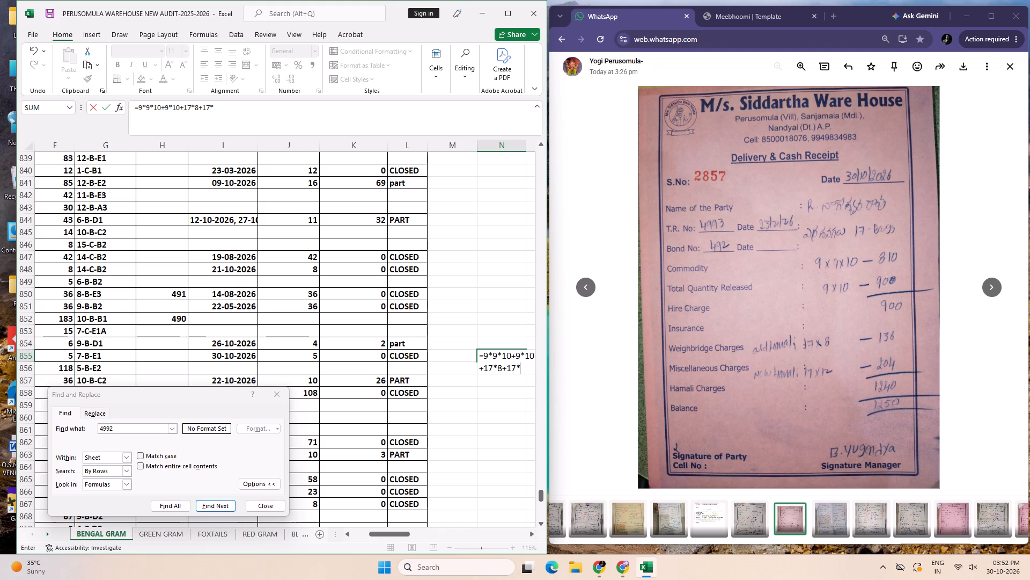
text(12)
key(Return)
Return along row 855 to cell N855 and check the calculated charges against the total on the receipt.
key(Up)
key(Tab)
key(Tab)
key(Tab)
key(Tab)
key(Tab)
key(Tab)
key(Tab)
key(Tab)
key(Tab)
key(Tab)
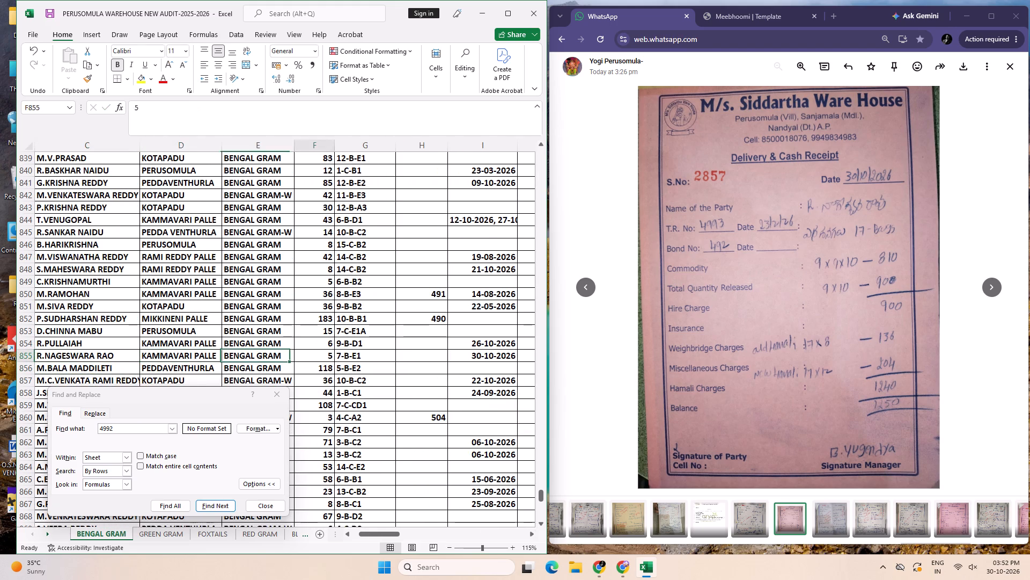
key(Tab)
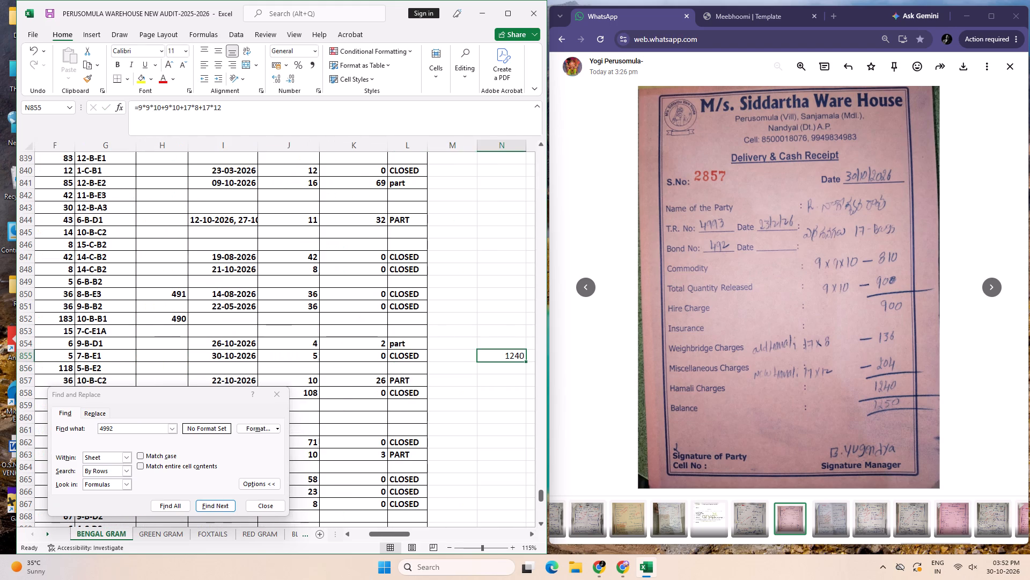
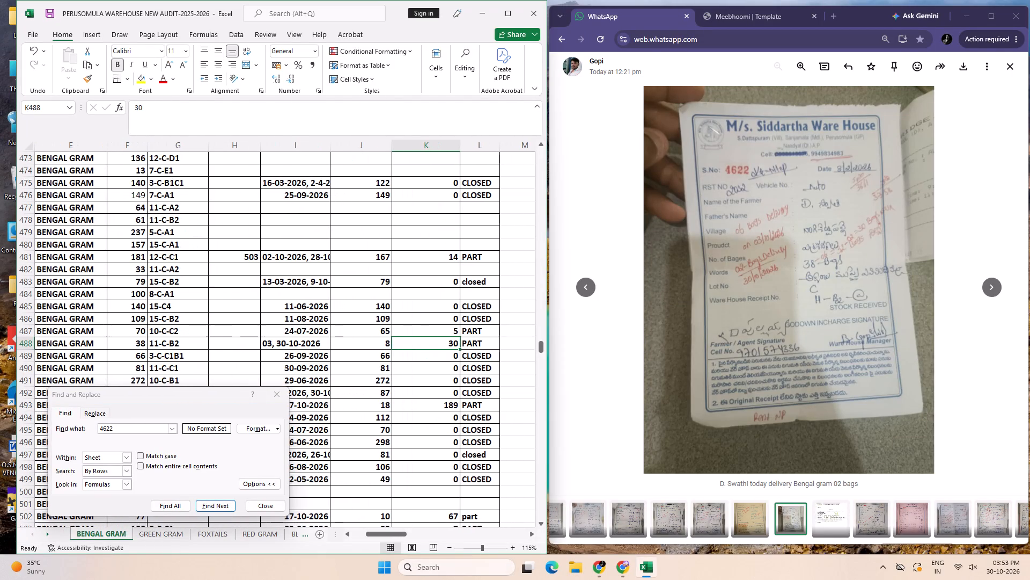
Save the Perusomula warehouse audit workbook.
key(ctrl+s)
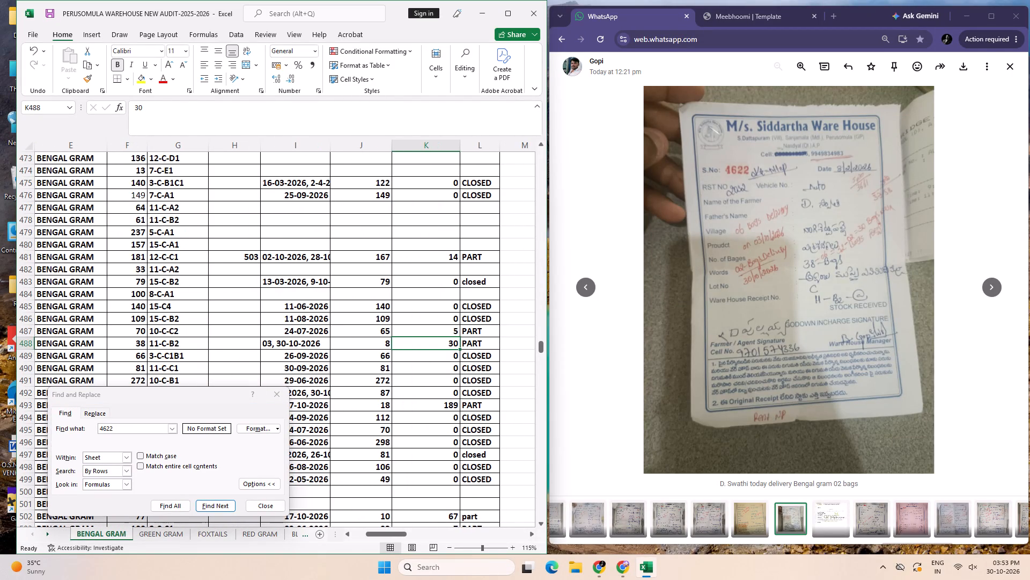
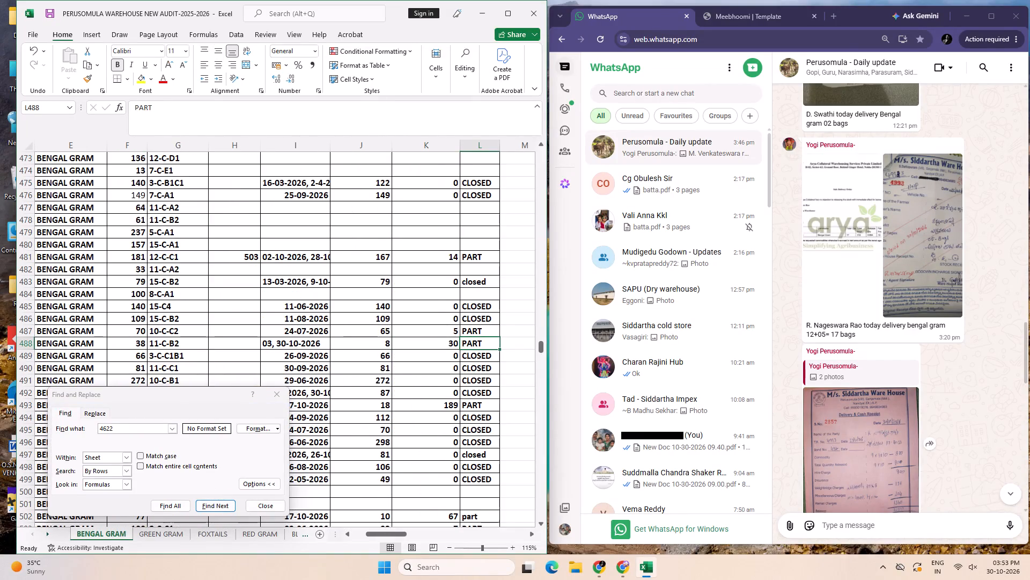
Search the BENGAL GRAM sheet for receipt number 4992 and move across its row toward the delivery details.
click(172, 427)
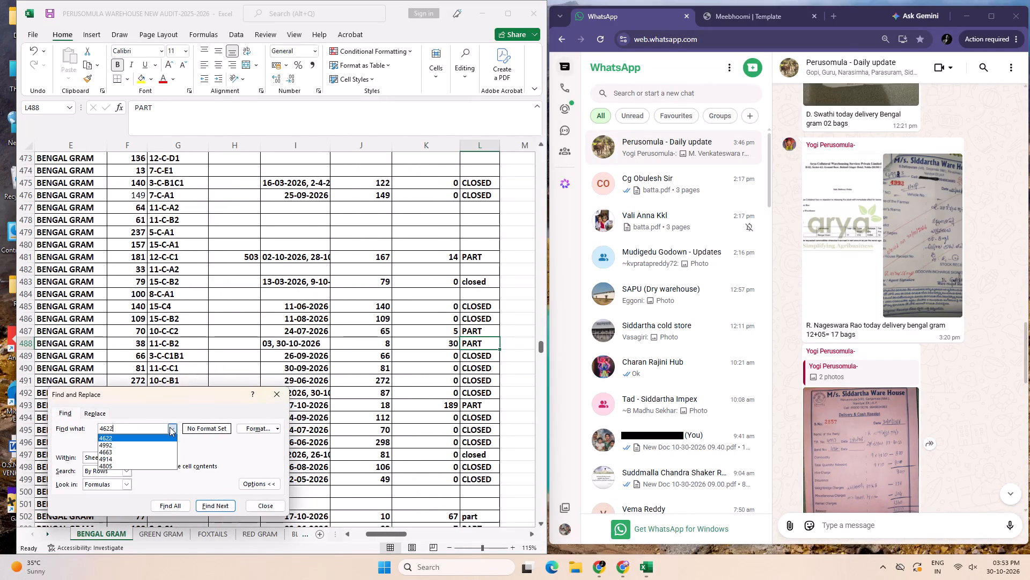
click(124, 443)
click(215, 501)
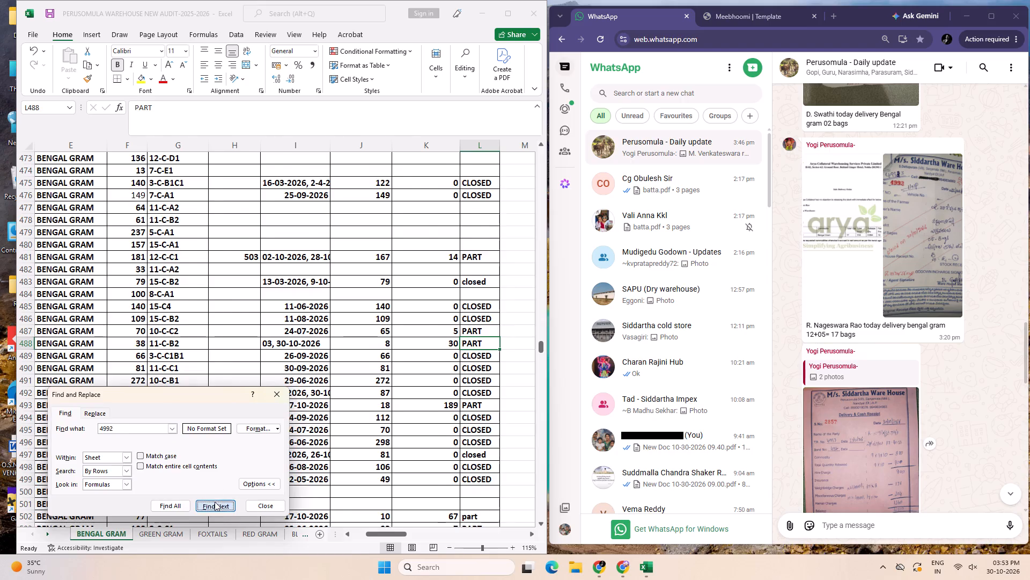
click(104, 349)
key(Tab)
key(Tab)
key(Tab)
key(Tab)
key(Tab)
key(Tab)
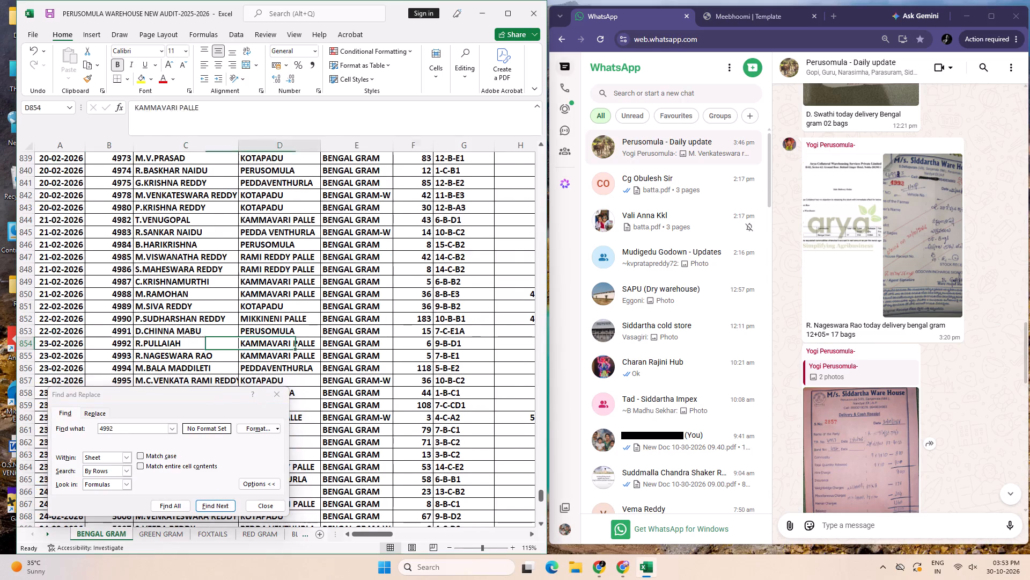
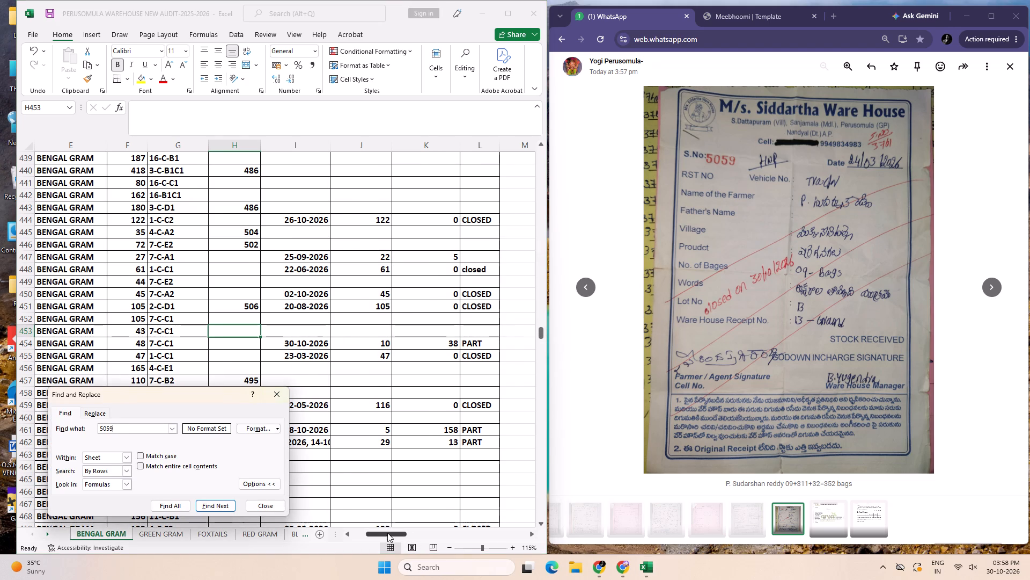
Look through the receipt numbers to the end of the BENGAL GRAM list and select the receipt number of the 9-bag entry dated 24-03-2026.
drag(386, 533, 250, 534)
drag(174, 404, 269, 284)
drag(178, 393, 258, 262)
scroll(188, 476, down, 4)
scroll(188, 476, up, 2)
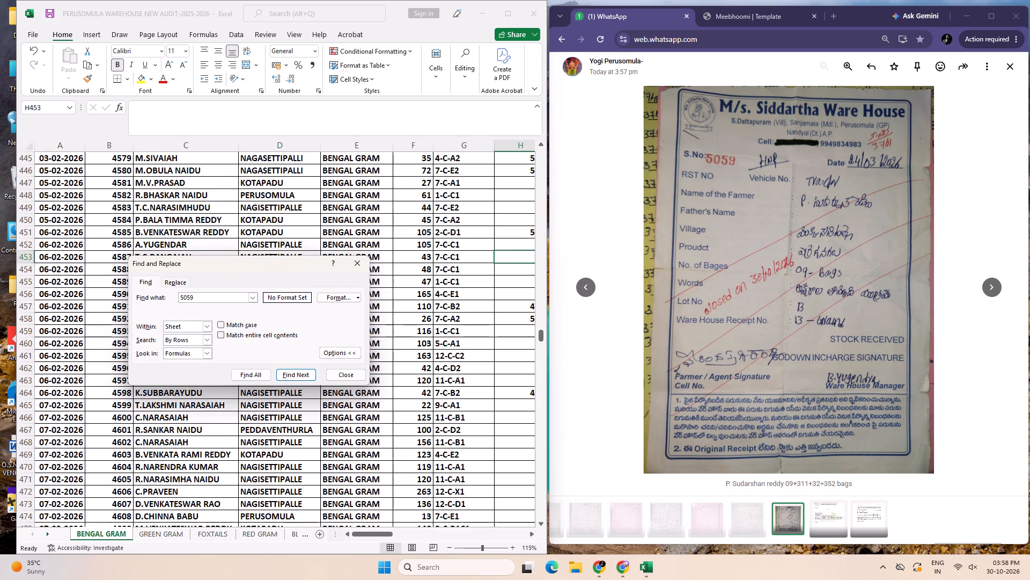
scroll(187, 472, up, 2)
scroll(186, 470, down, 20)
scroll(186, 470, down, 2)
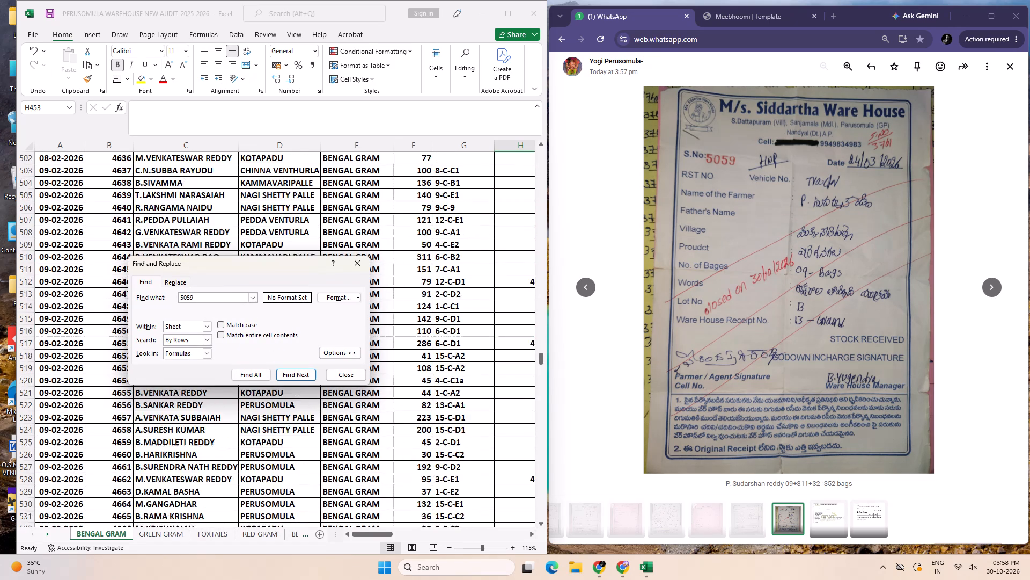
scroll(186, 483, down, 15)
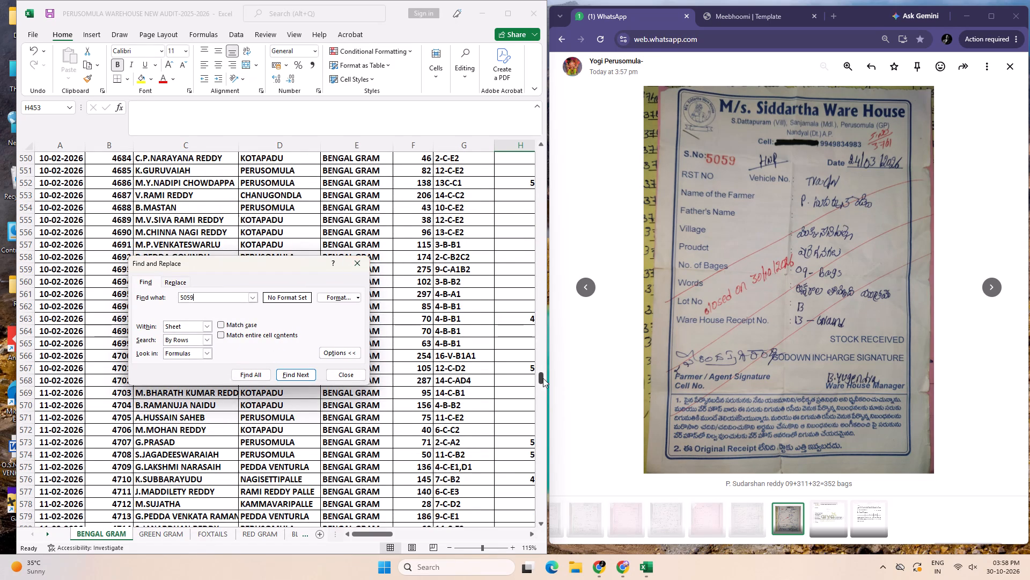
drag(543, 378, 542, 506)
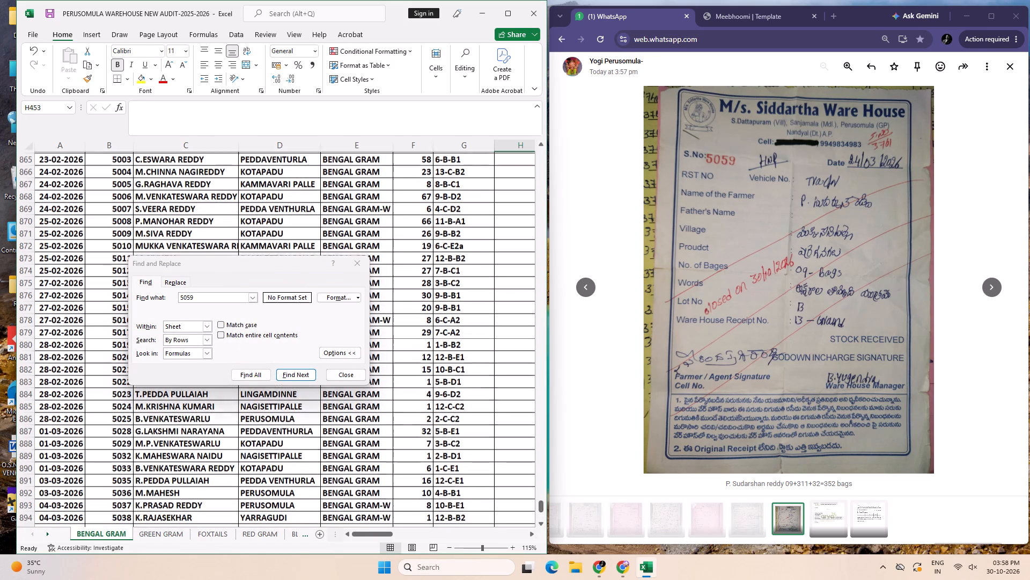
scroll(86, 483, down, 6)
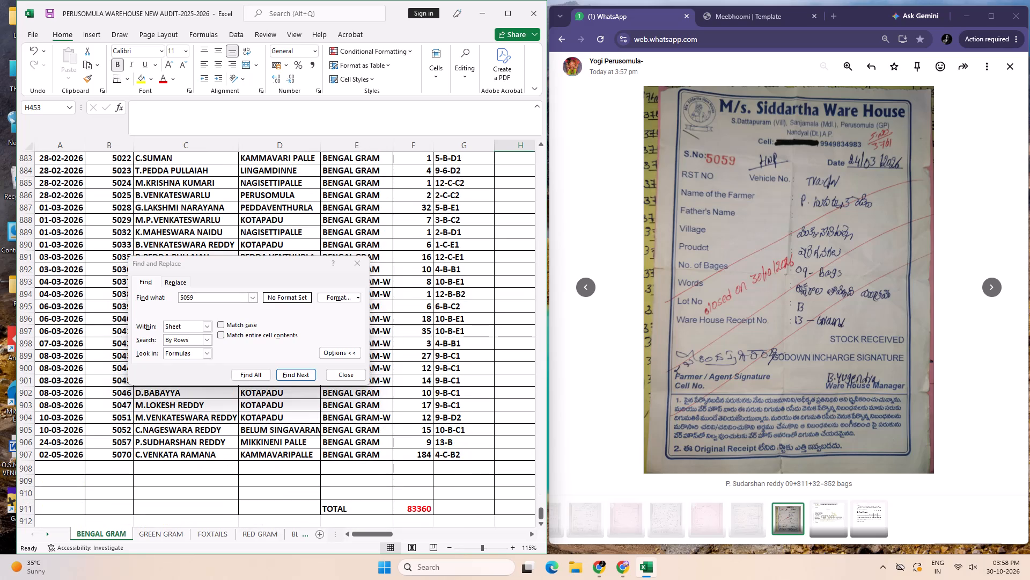
click(115, 444)
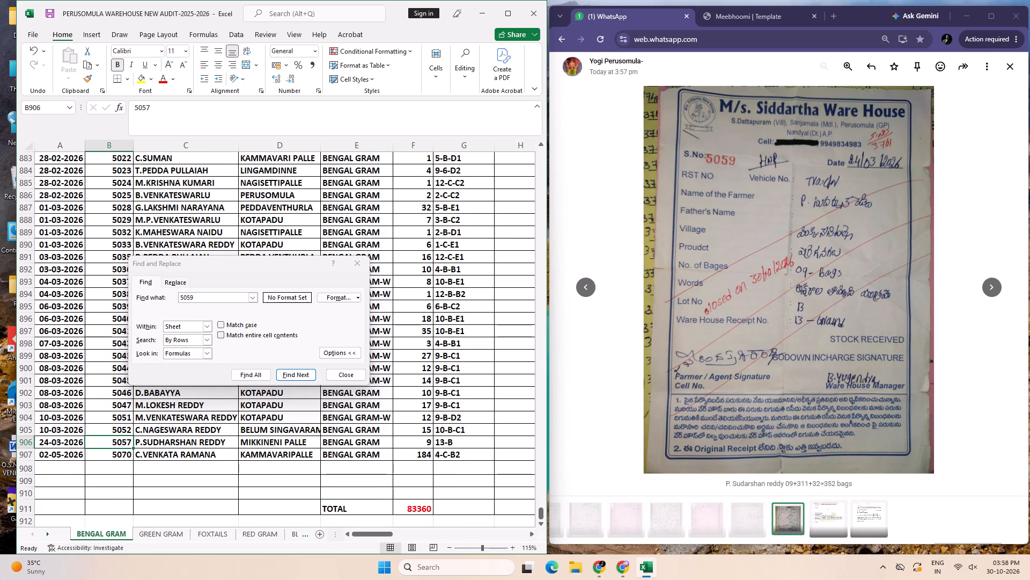
text(5059)
key(Tab)
Enter the closing date 30-10-26 for receipt 5059 in cell I906, in the same row's delivery date column.
key(Tab)
key(Tab)
key(Tab)
key(Tab)
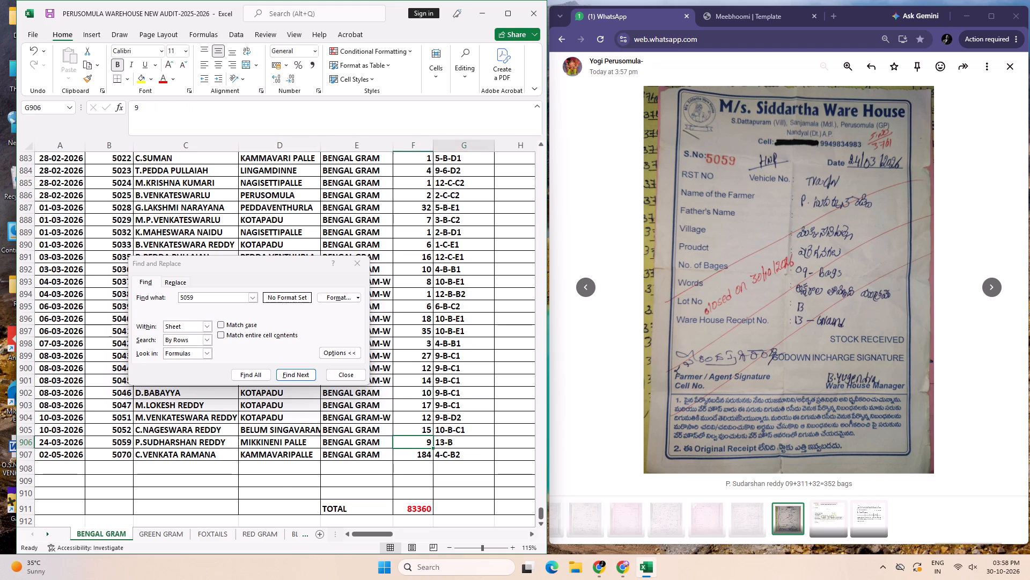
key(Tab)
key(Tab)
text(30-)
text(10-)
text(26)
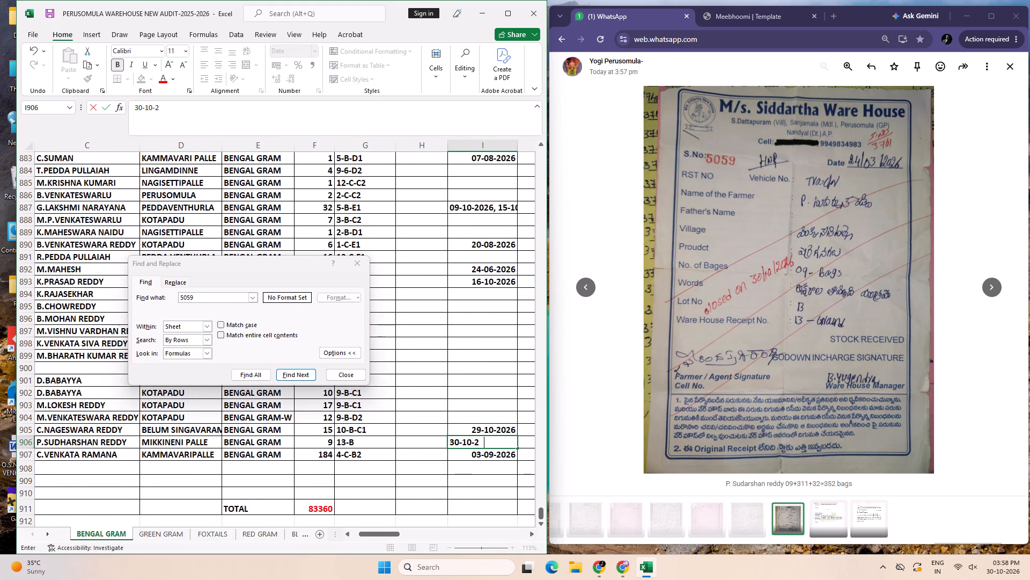
Complete receipt 5059's row 906 with 9 bags delivered in J, balance 0 in K and status CLOSED in L.
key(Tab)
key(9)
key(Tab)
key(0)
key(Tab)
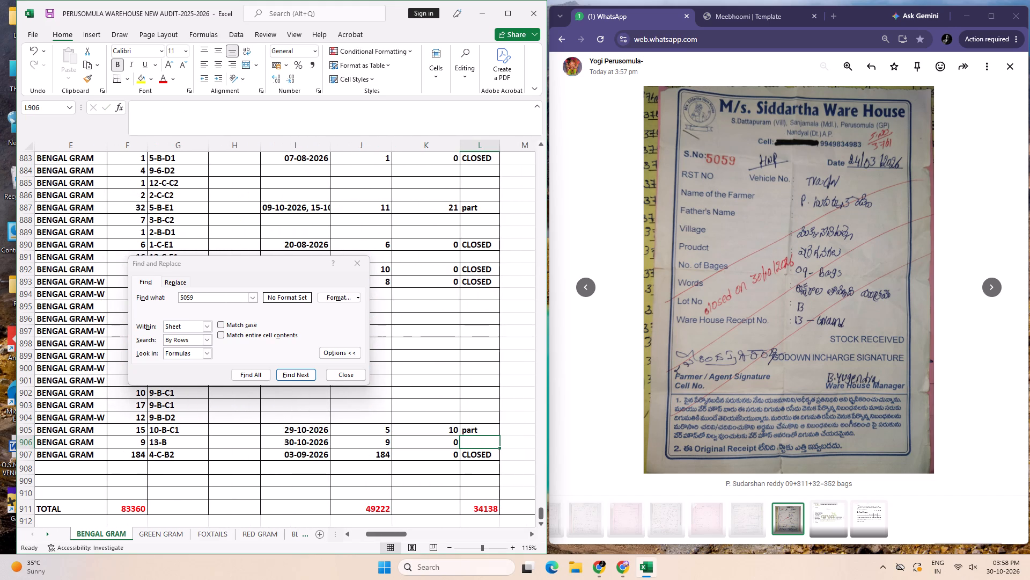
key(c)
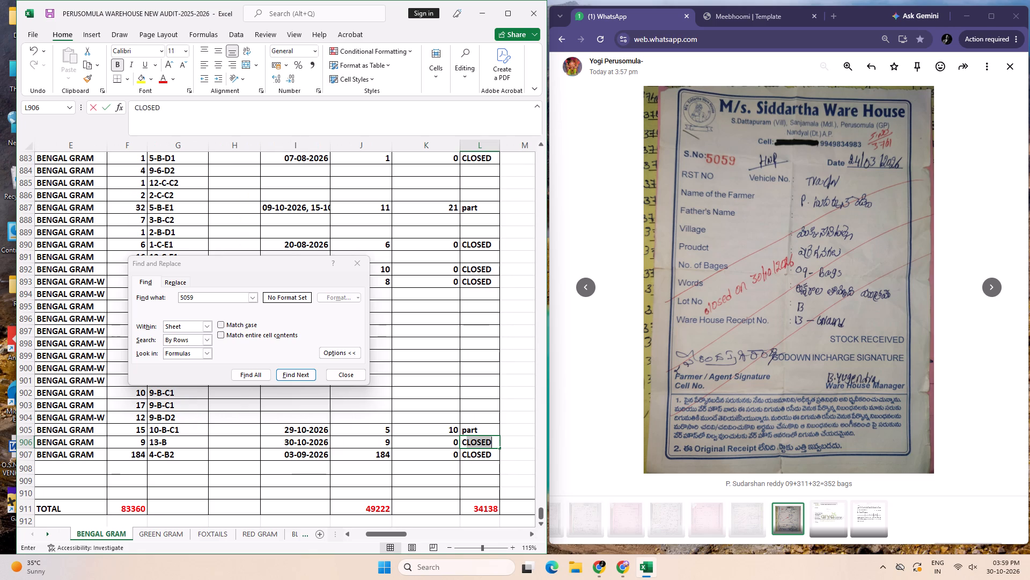
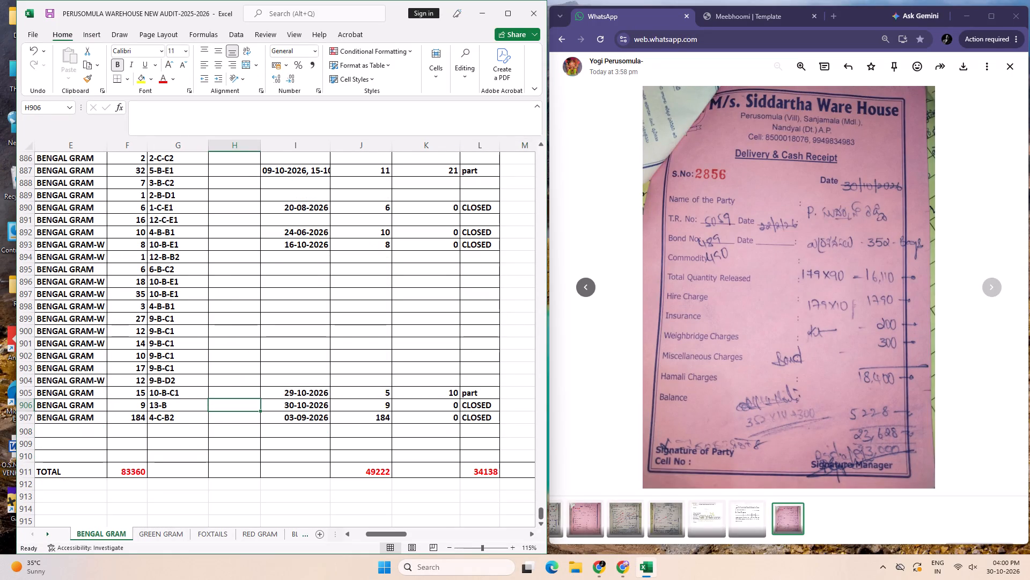
click(218, 405)
key(ctrl+f)
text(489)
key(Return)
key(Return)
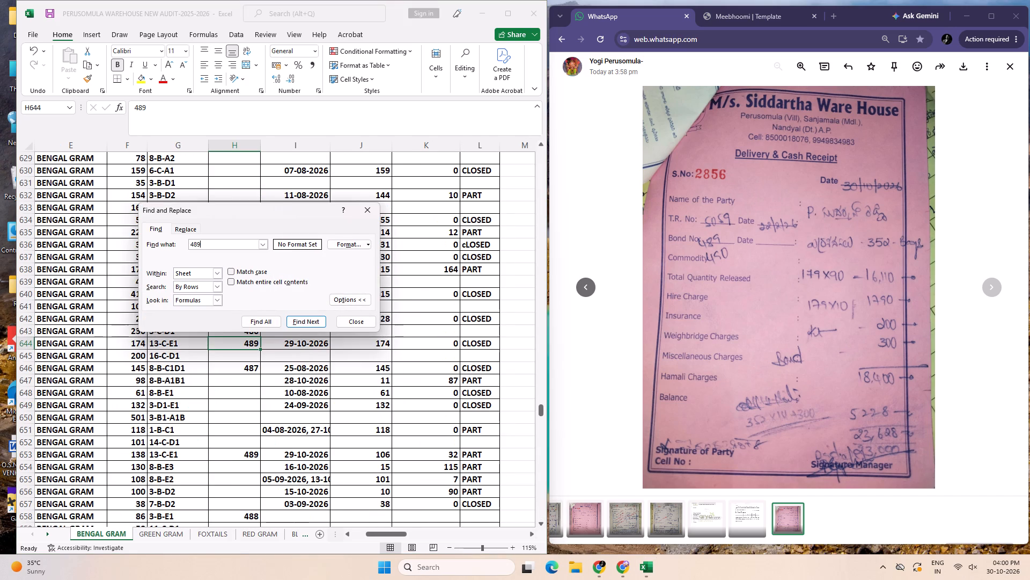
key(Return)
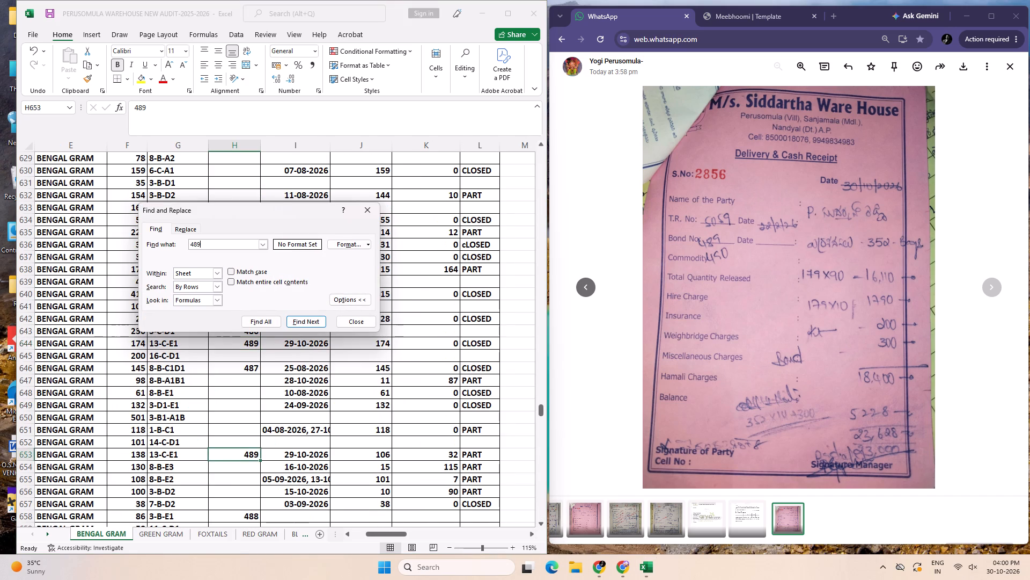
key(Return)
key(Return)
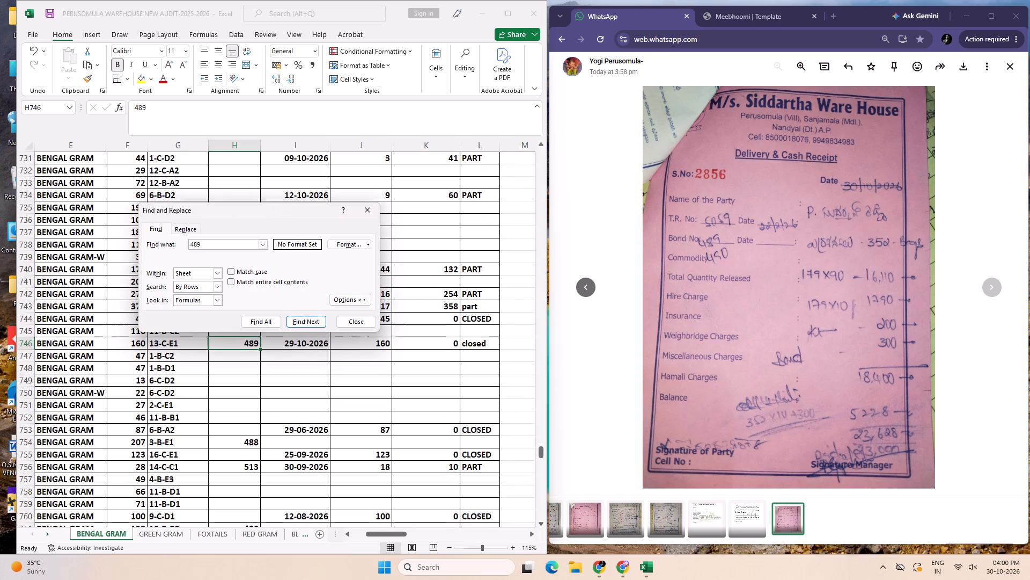
Search the BENGAL GRAM sheet for bond number 490 from the delivery receipt, moving on from the 489 search.
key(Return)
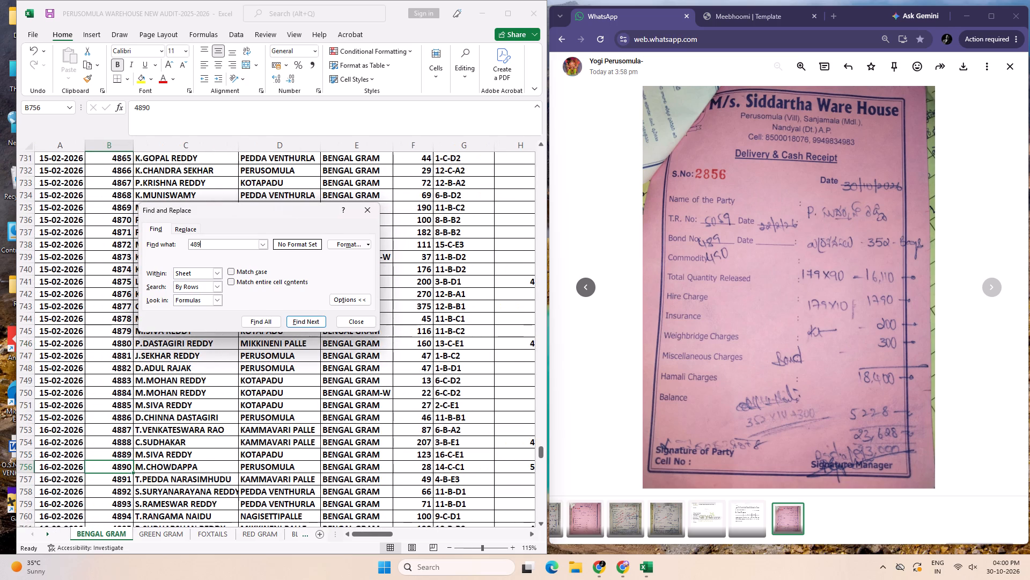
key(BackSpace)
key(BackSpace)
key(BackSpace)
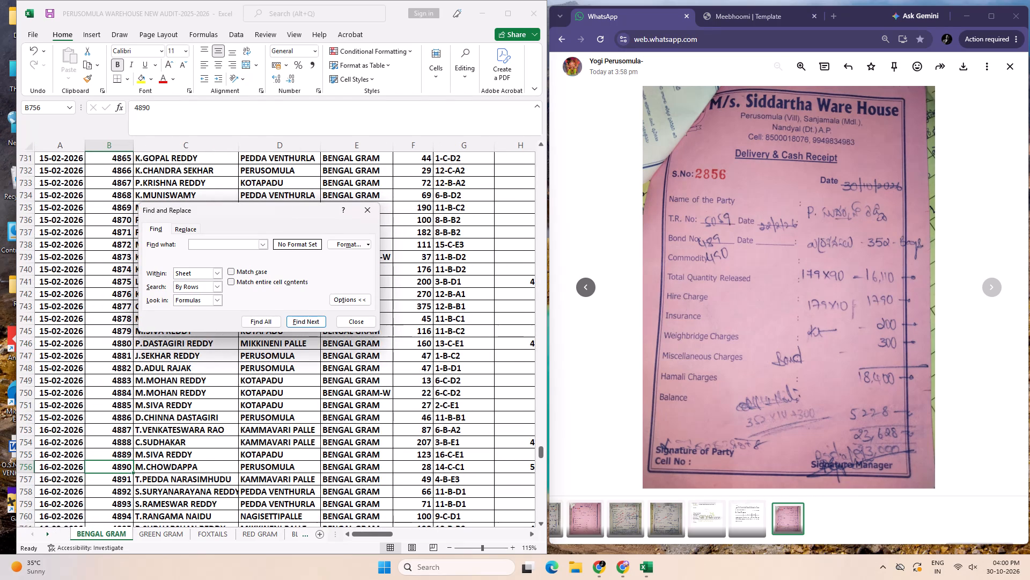
text(490)
key(Return)
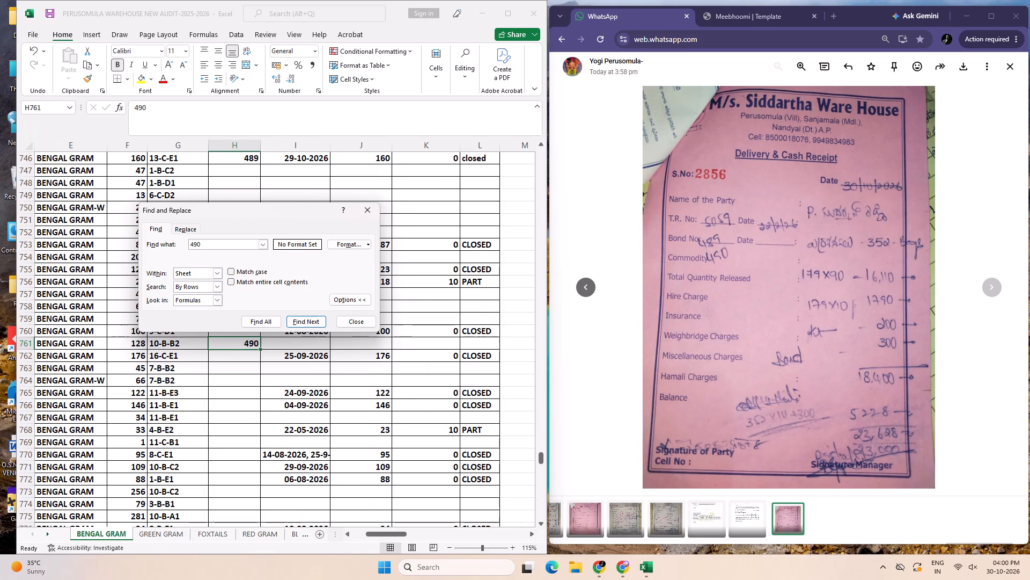
key(Return)
key(Return)
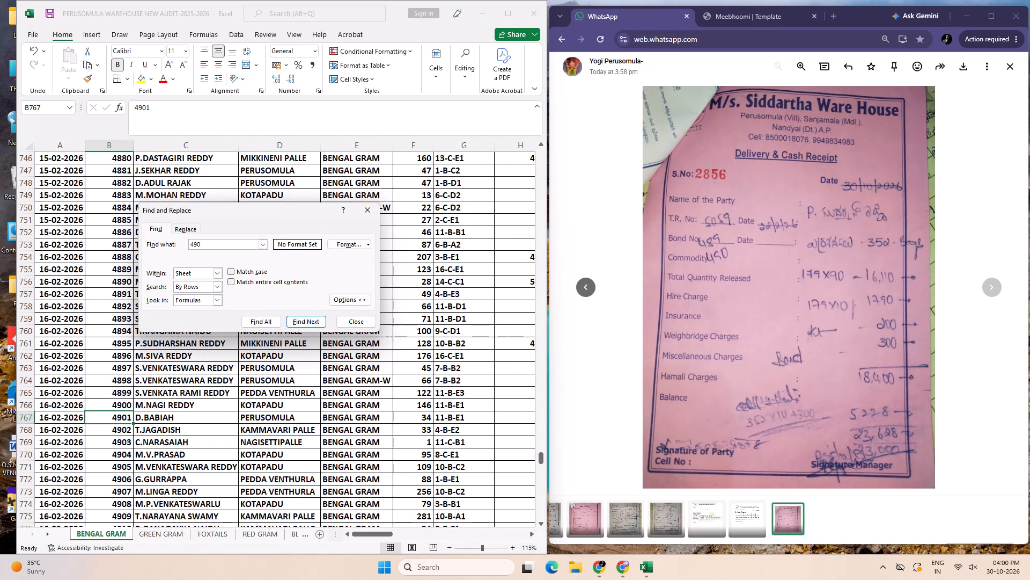
Cycle through the matches for 490 until back at the bond number entry in column H, cell H761.
key(Return)
key(Return)
key(Return)
key(Return)
key(Return)
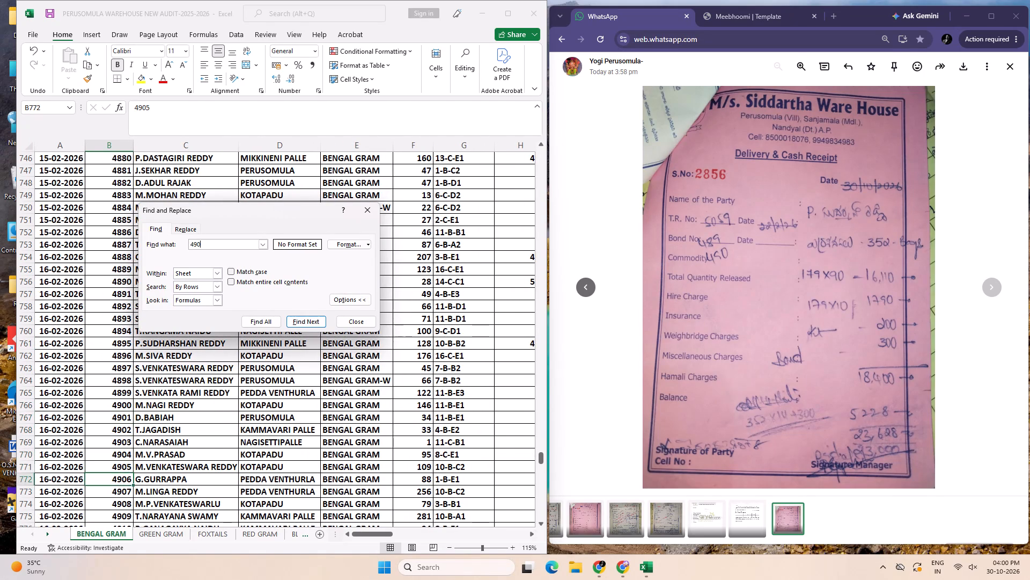
key(Return)
key(Return)
key(Return)
key(Return)
key(Return)
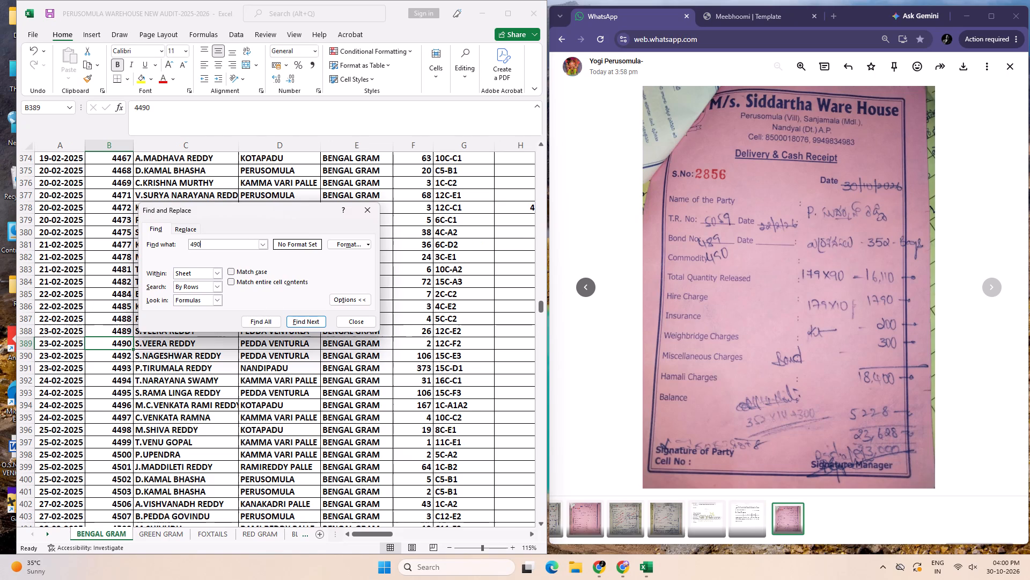
key(Return)
key(Return)
key(Return)
key(Return)
key(Return)
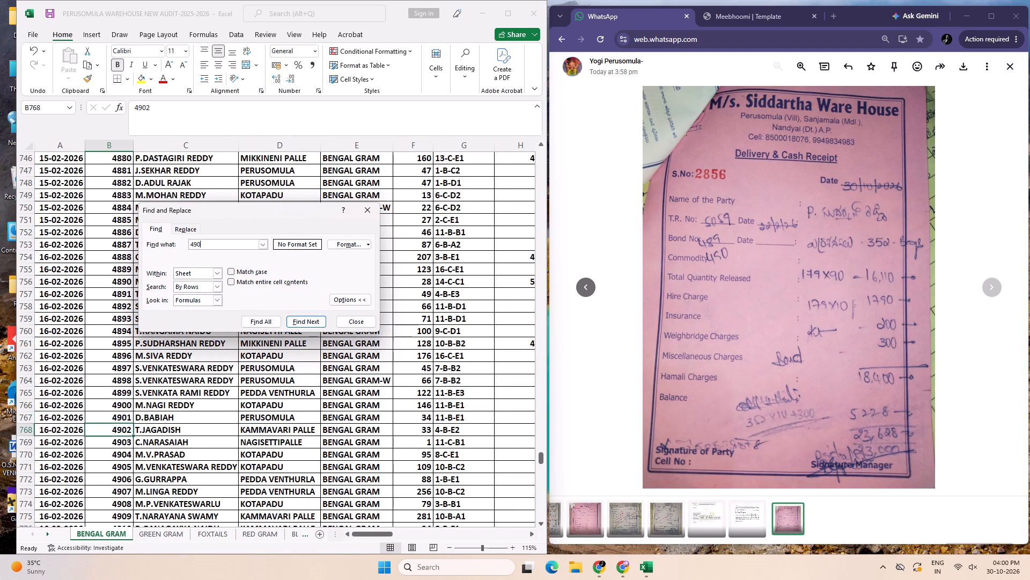
key(Return)
key(Return)
key(Return)
key(Return)
key(Return)
key(Return)
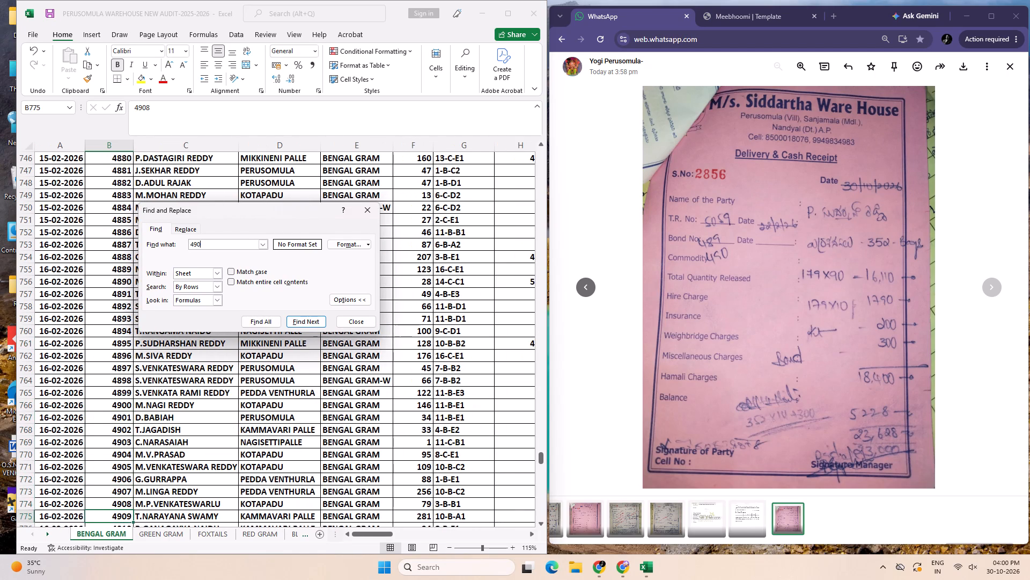
key(Return)
key(Return)
key(Return)
key(Return)
key(Return)
key(Return)
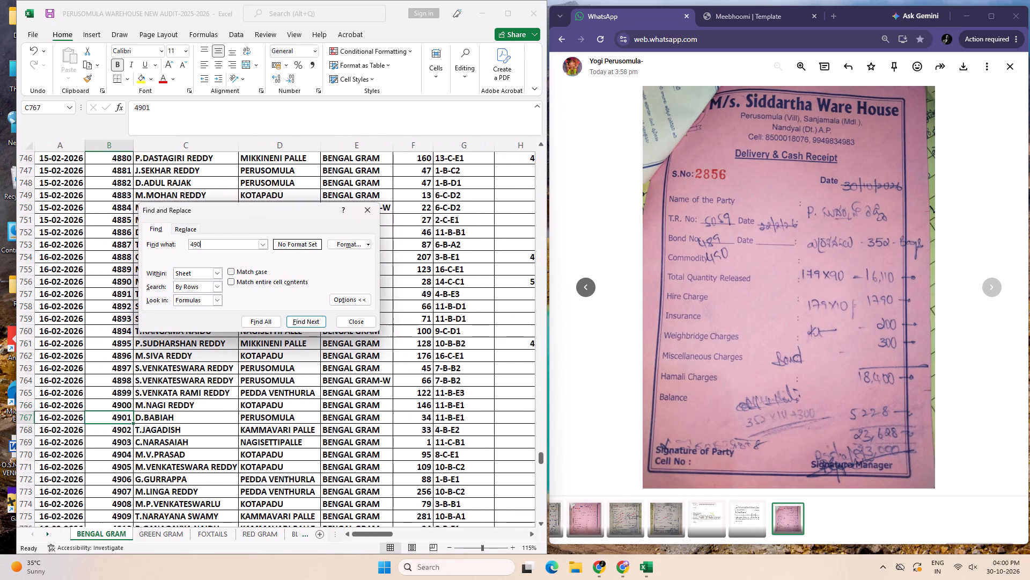
key(Return)
key(Return)
key(Return)
key(Return)
key(Return)
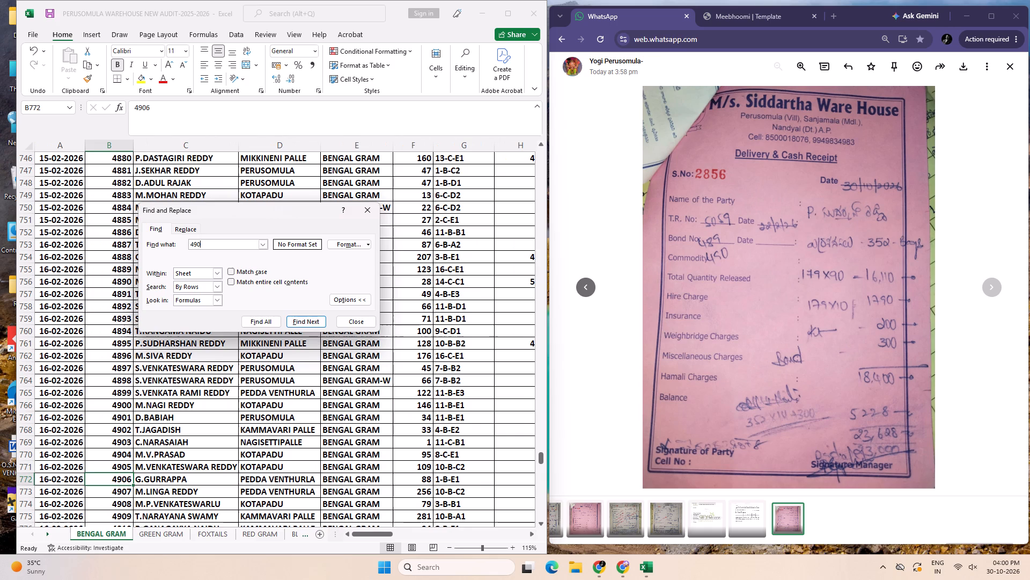
key(Return)
key(Return)
key(Return)
key(Return)
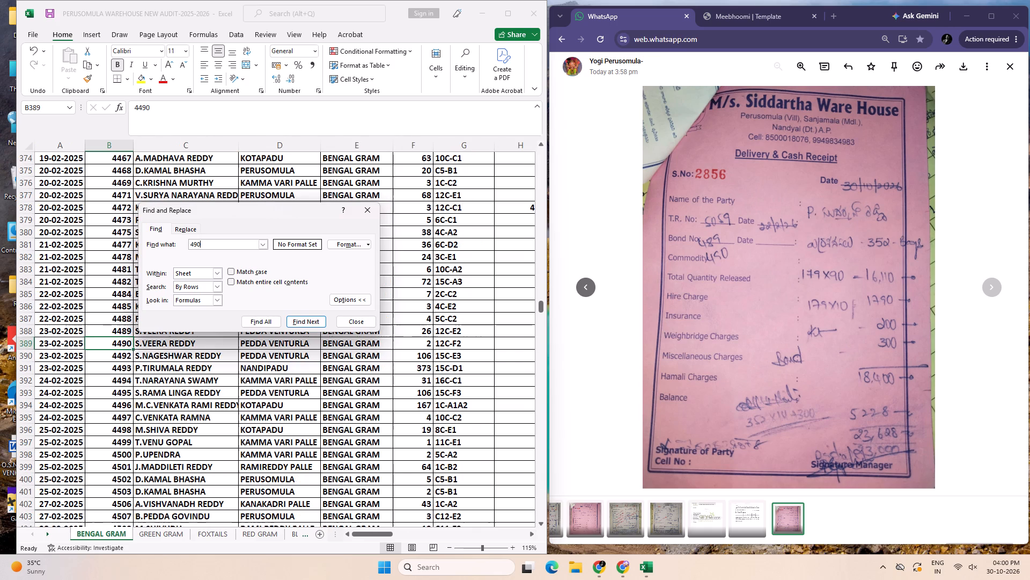
key(Return)
key(Return)
key(Return)
key(Return)
key(Return)
key(Return)
key(Return)
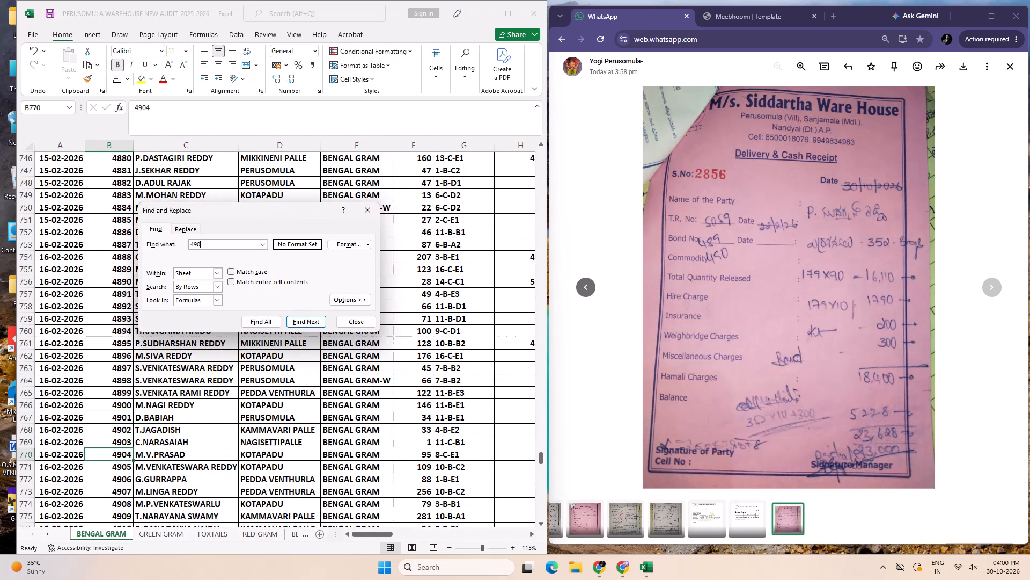
key(Return)
key(Return)
key(Return)
key(Return)
key(Return)
key(Return)
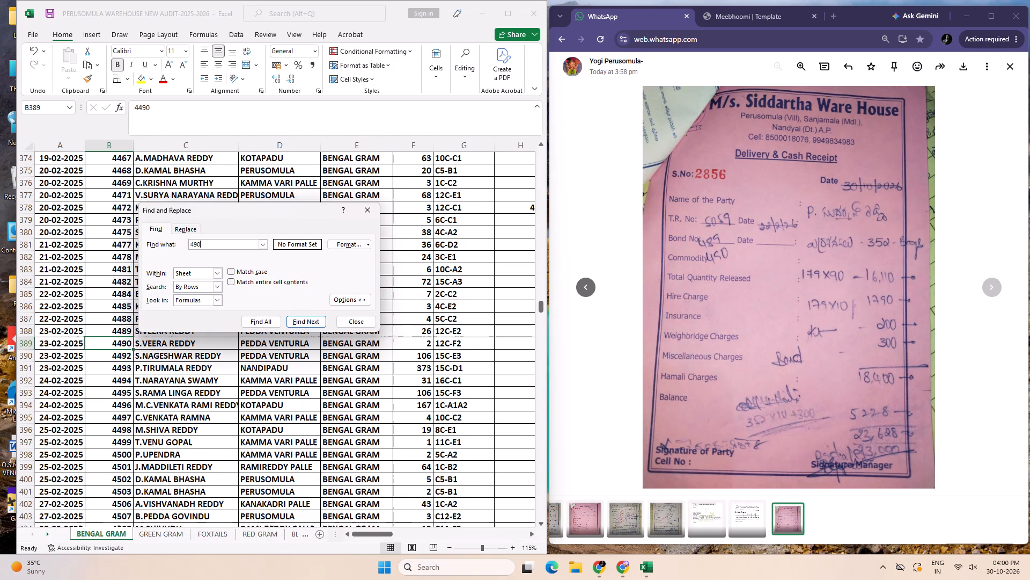
scroll(416, 388, up, 4)
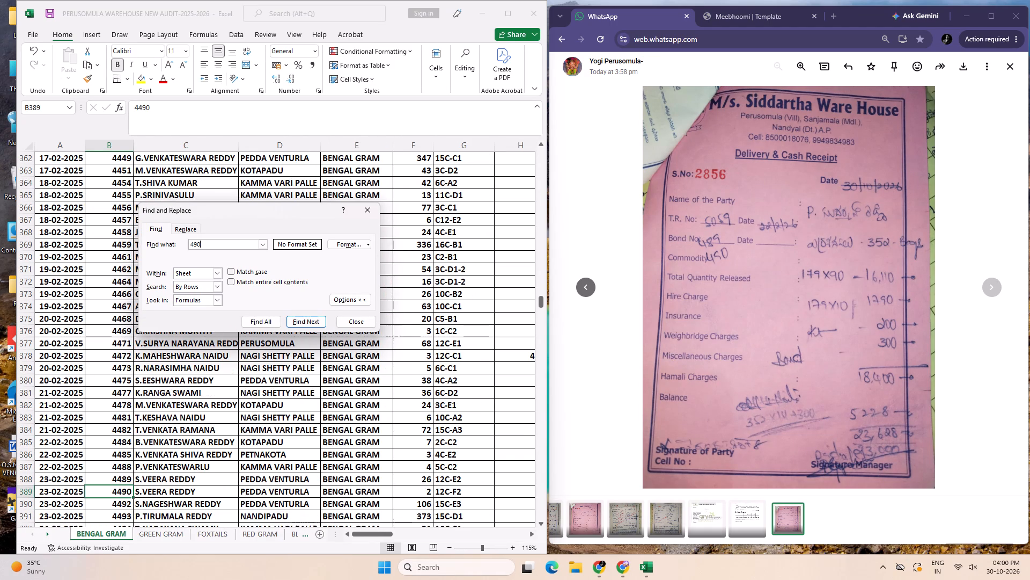
double_click(297, 321)
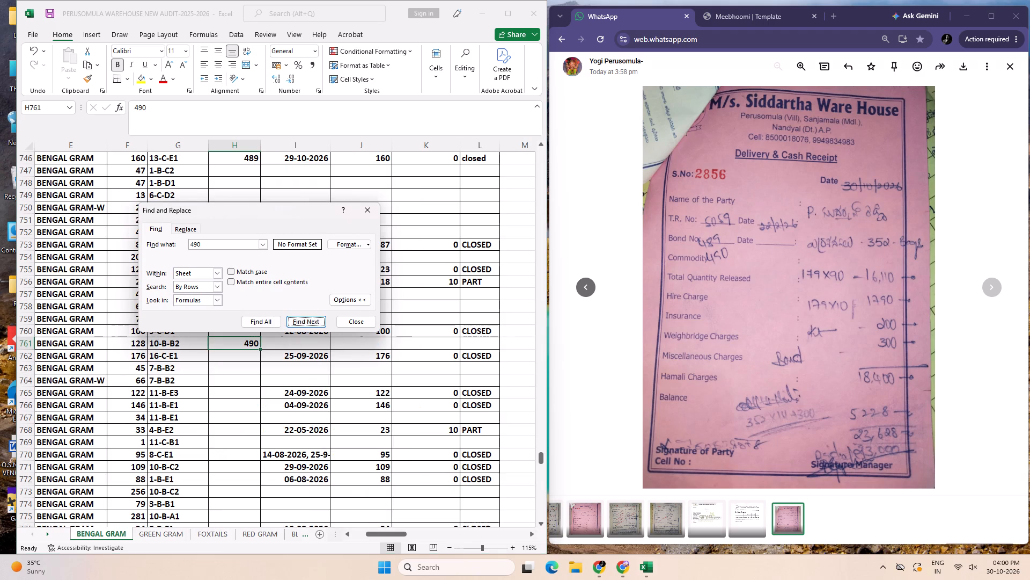
Examine row 761 from its delivery date cell back through the receipt date, receipt number, party name and quantity against the WhatsApp receipt.
key(Tab)
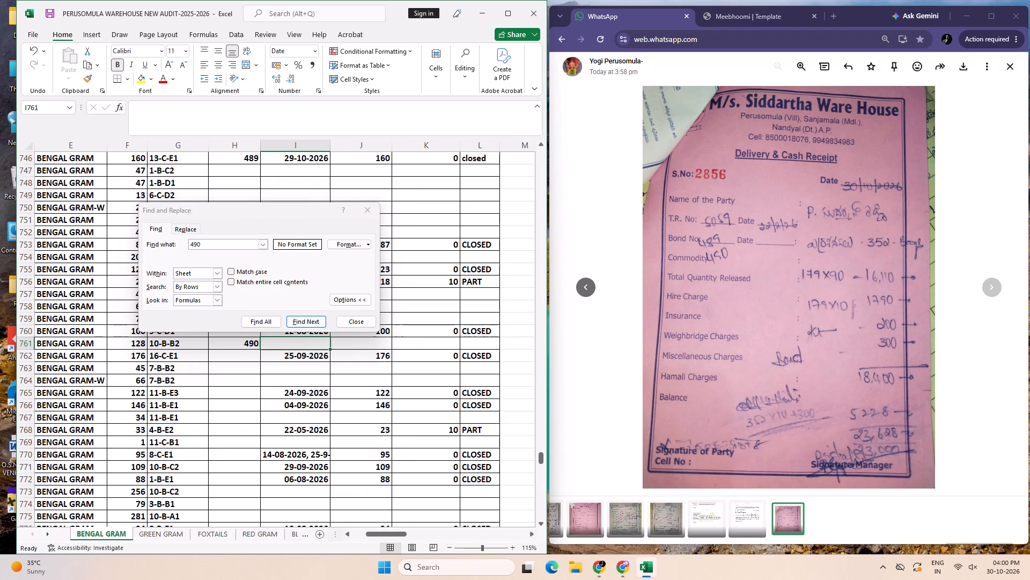
key(Left)
key(Left)
key(Left)
key(Left)
key(Left)
key(Left)
key(Left)
key(Left)
key(Left)
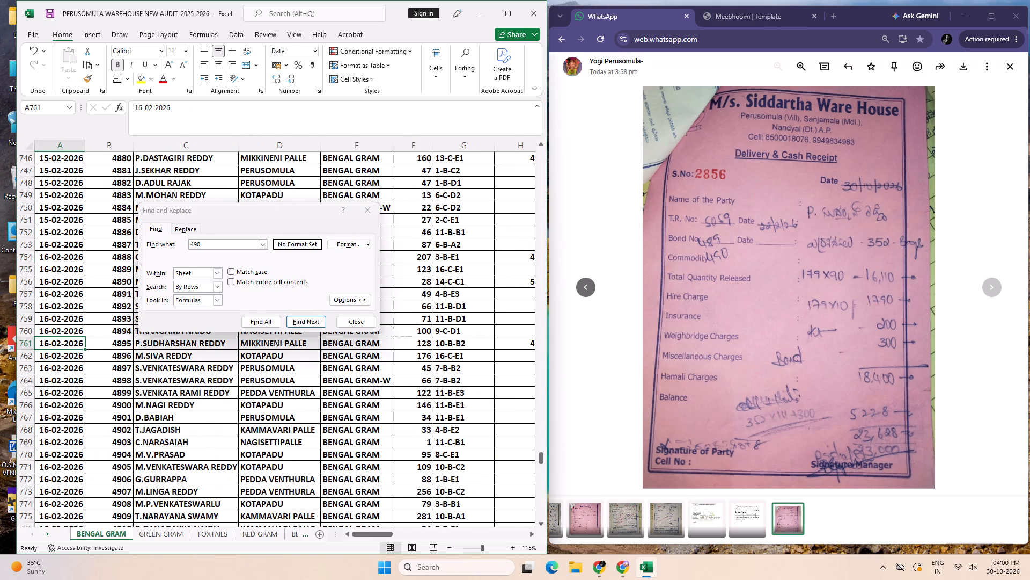
key(Tab)
key(Tab)
key(Tab)
key(Tab)
key(Tab)
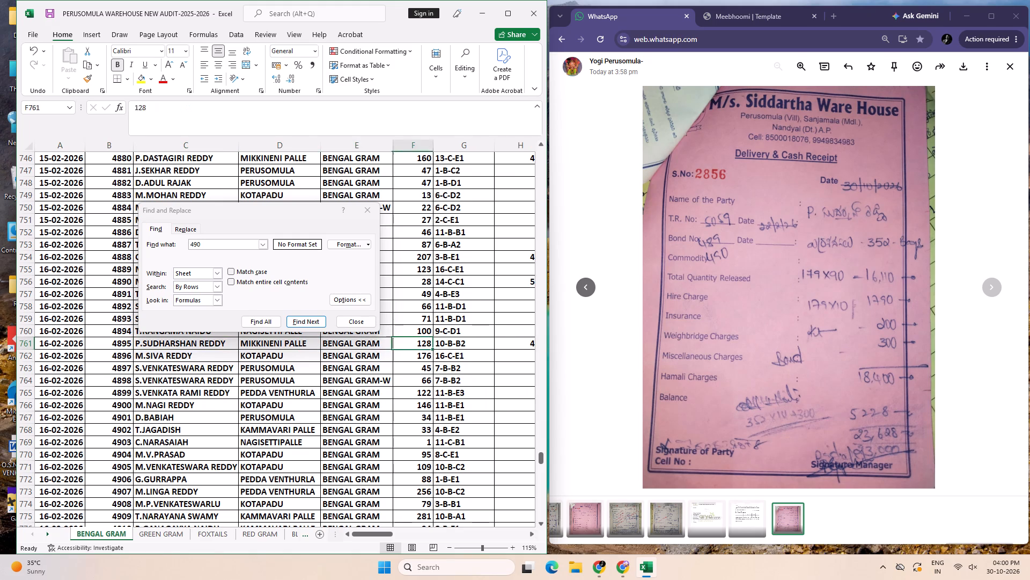
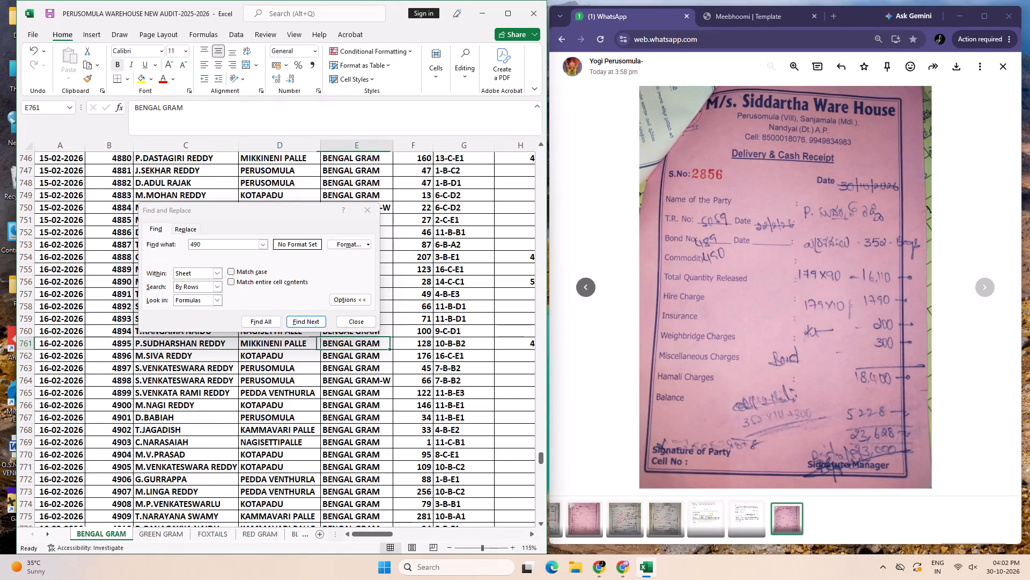
Enter the delivery receipt's charge calculation =179*90+179*10+200+300+355*14+300 in cell N761, beside the bond 490 row.
key(Tab)
key(Tab)
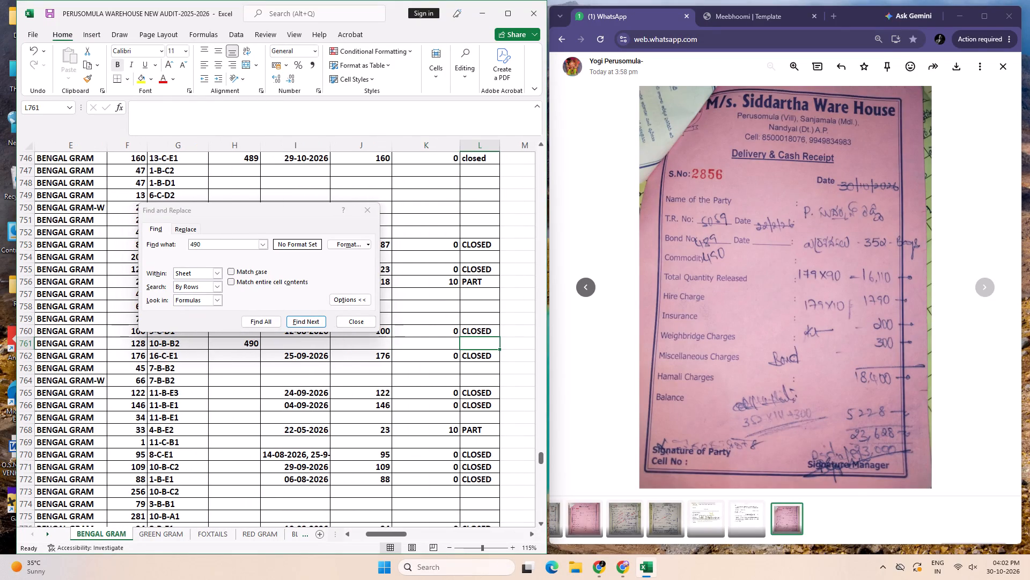
key(Tab)
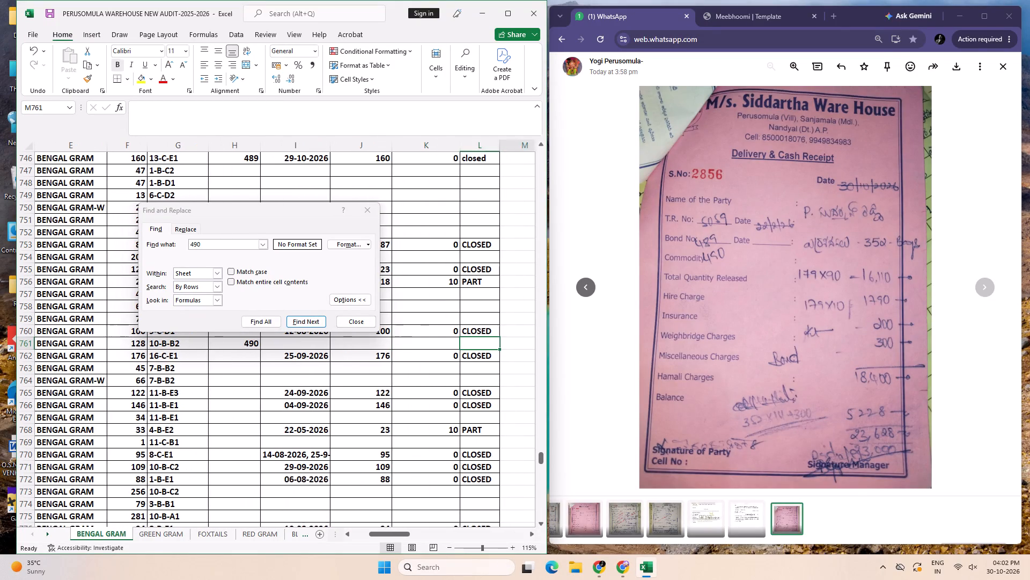
key(Tab)
key(equal)
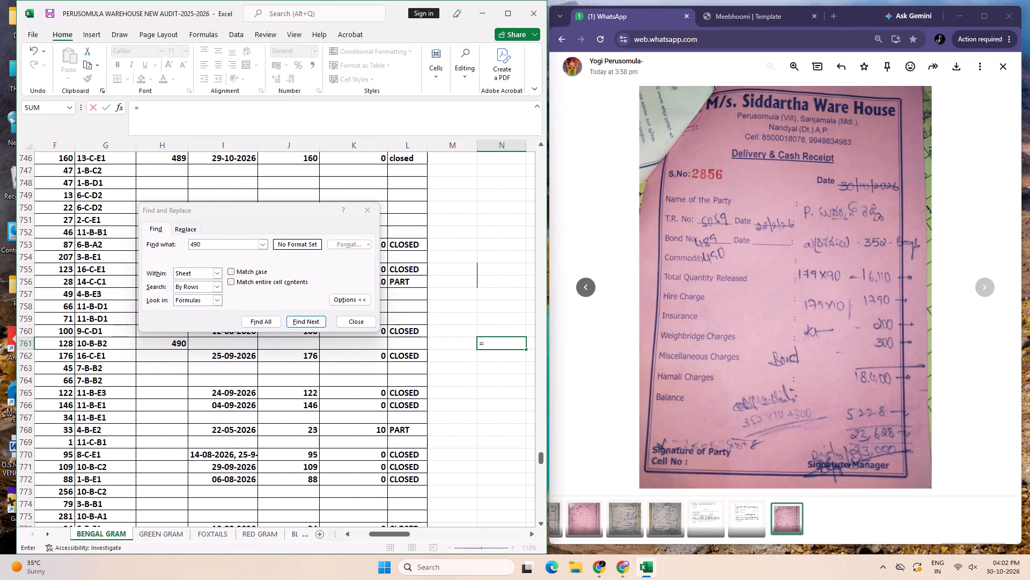
text(17)
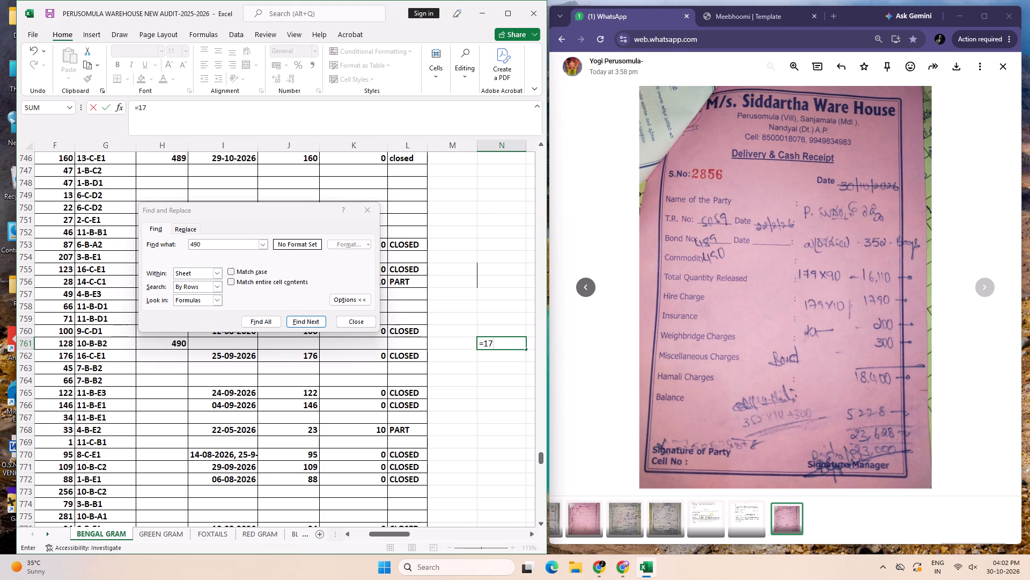
text(9-)
key(BackSpace)
key(asterisk)
text(90+179*10+200+300+)
text(355*14+300)
key(Return)
Examine row 761 from the charge calculation back to the receipt number in column B and forward again, against the WhatsApp receipt.
key(Up)
key(Tab)
key(Tab)
key(Tab)
key(Tab)
key(Tab)
key(Tab)
key(Tab)
key(Tab)
key(Tab)
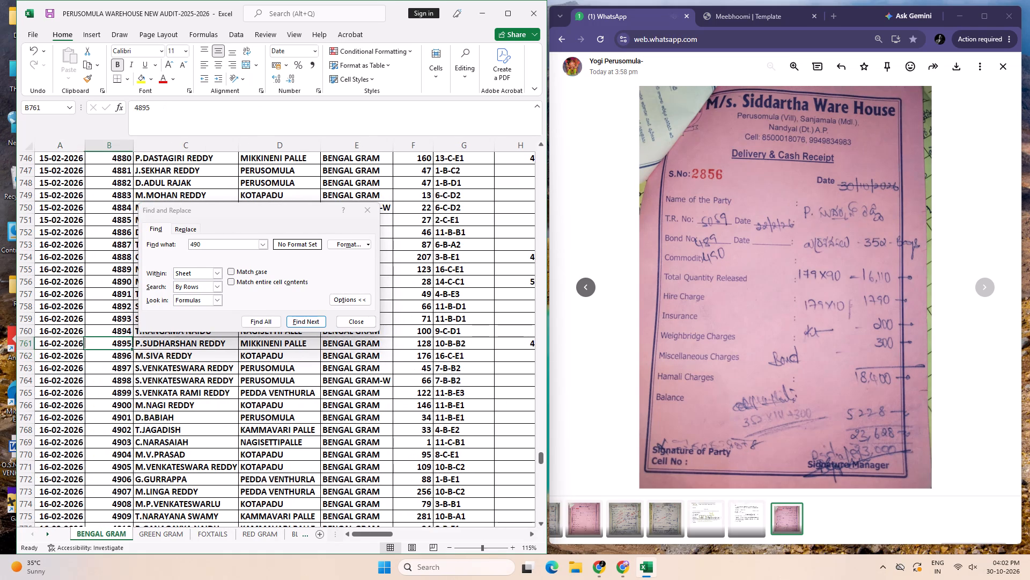
key(Tab)
key(Tab)
key(Tab)
key(Tab)
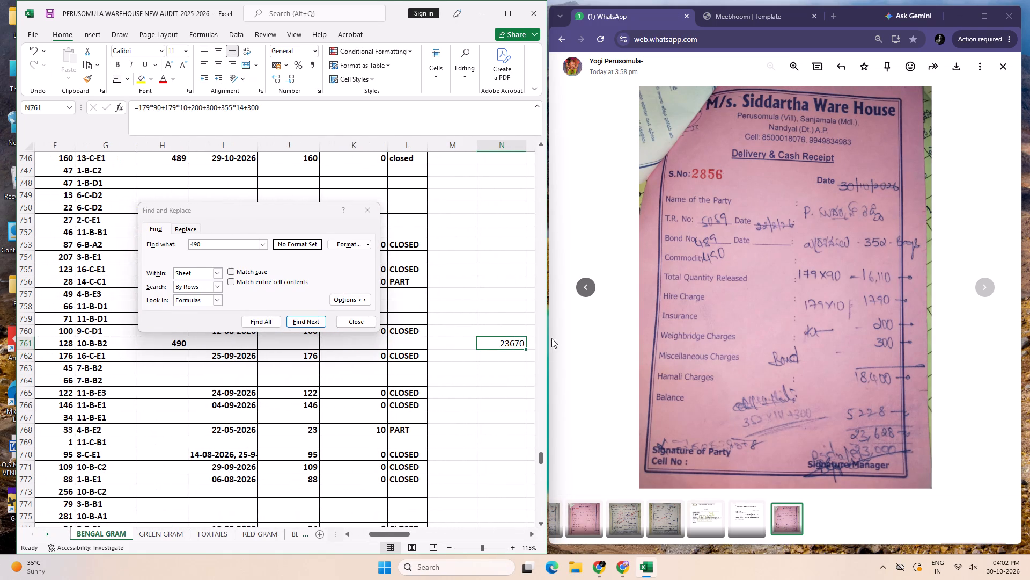
Open the charge calculation formula in cell N761 for editing to compare its terms with the receipt.
click(475, 347)
click(489, 343)
scroll(489, 343, up, 1)
click(489, 343)
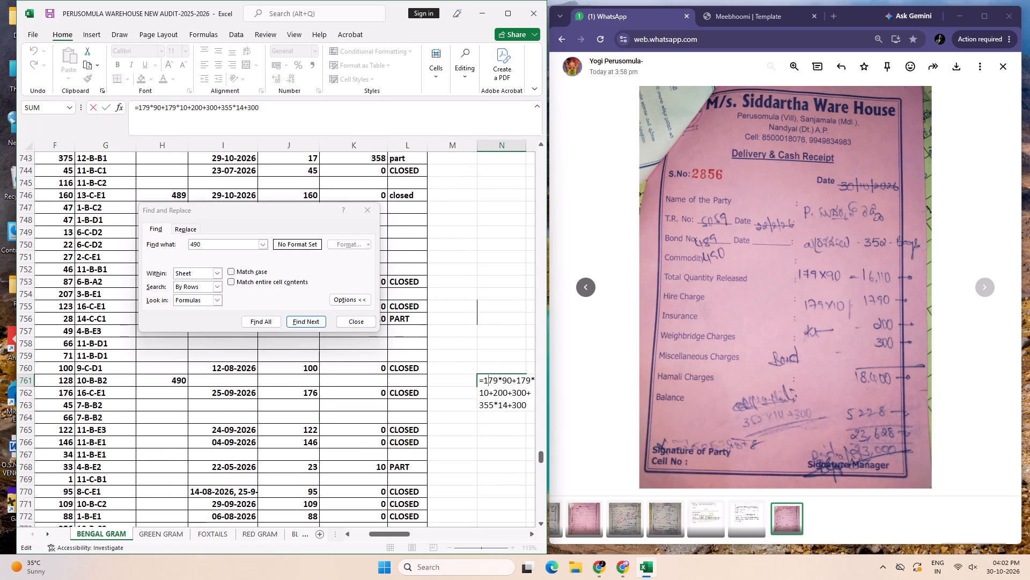
scroll(495, 369, down, 1)
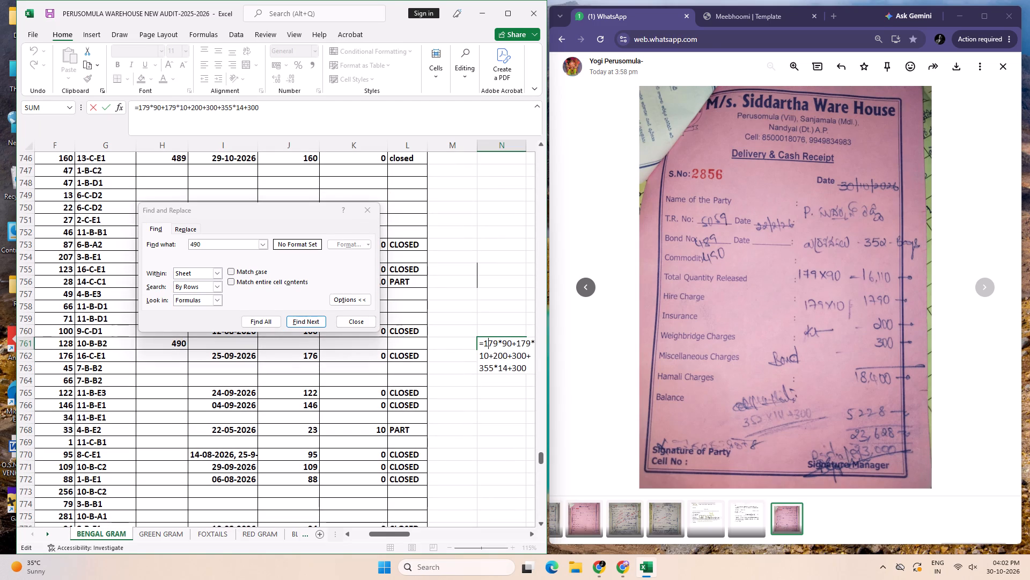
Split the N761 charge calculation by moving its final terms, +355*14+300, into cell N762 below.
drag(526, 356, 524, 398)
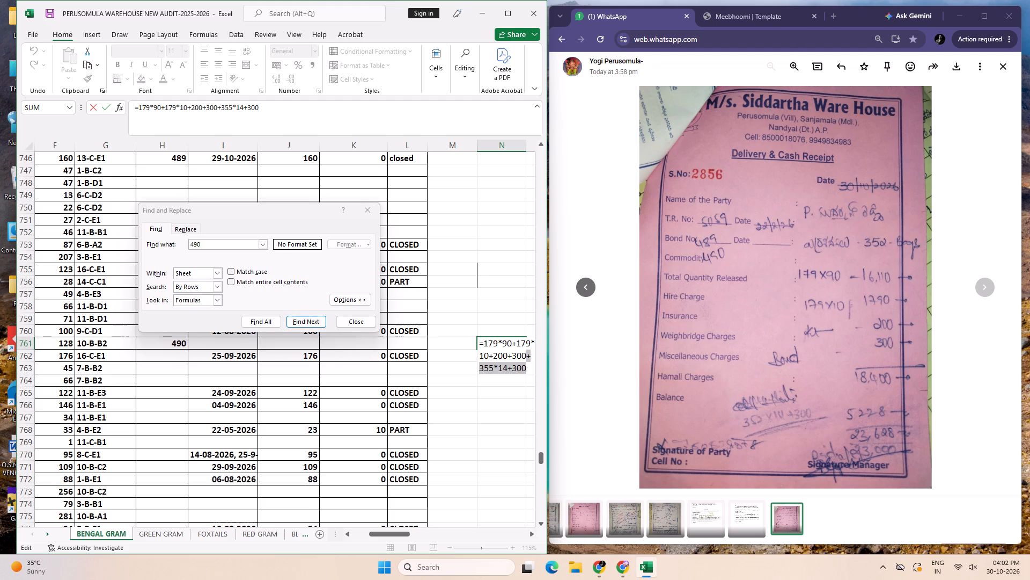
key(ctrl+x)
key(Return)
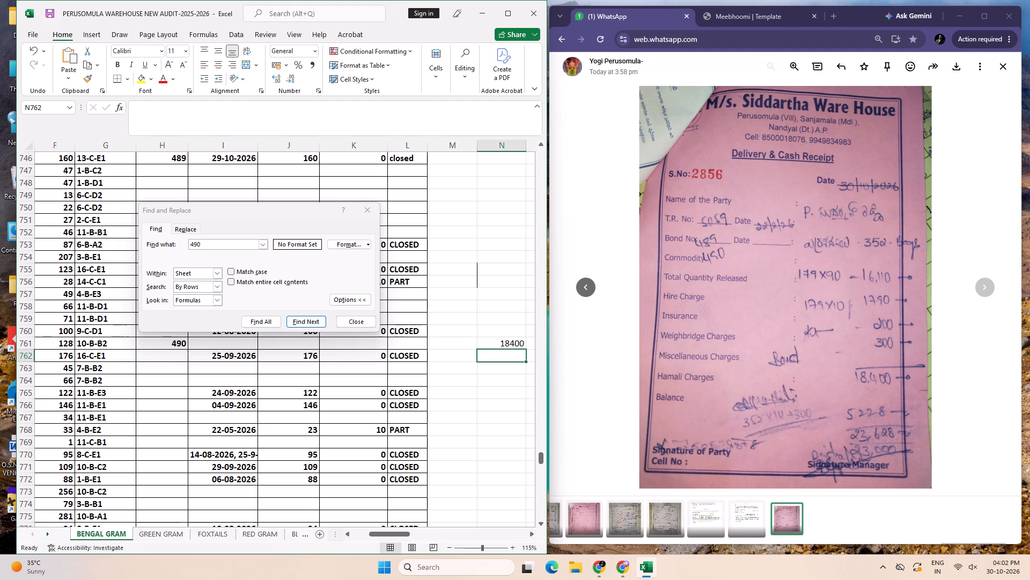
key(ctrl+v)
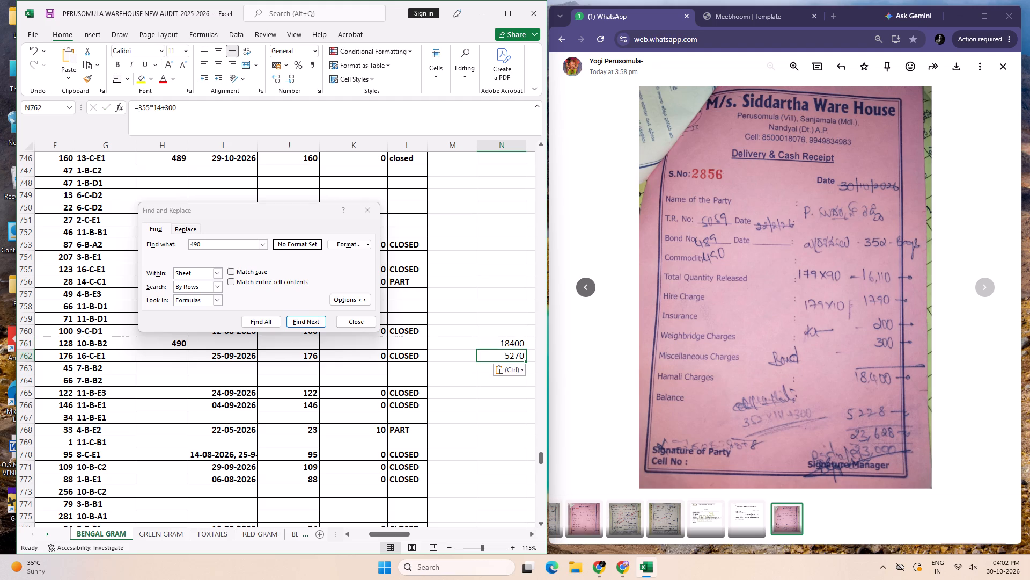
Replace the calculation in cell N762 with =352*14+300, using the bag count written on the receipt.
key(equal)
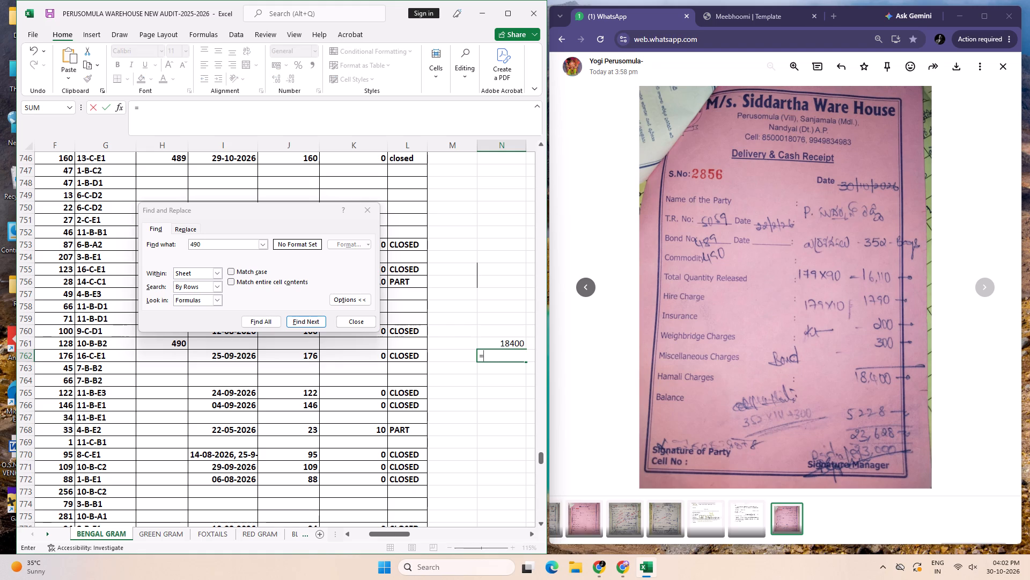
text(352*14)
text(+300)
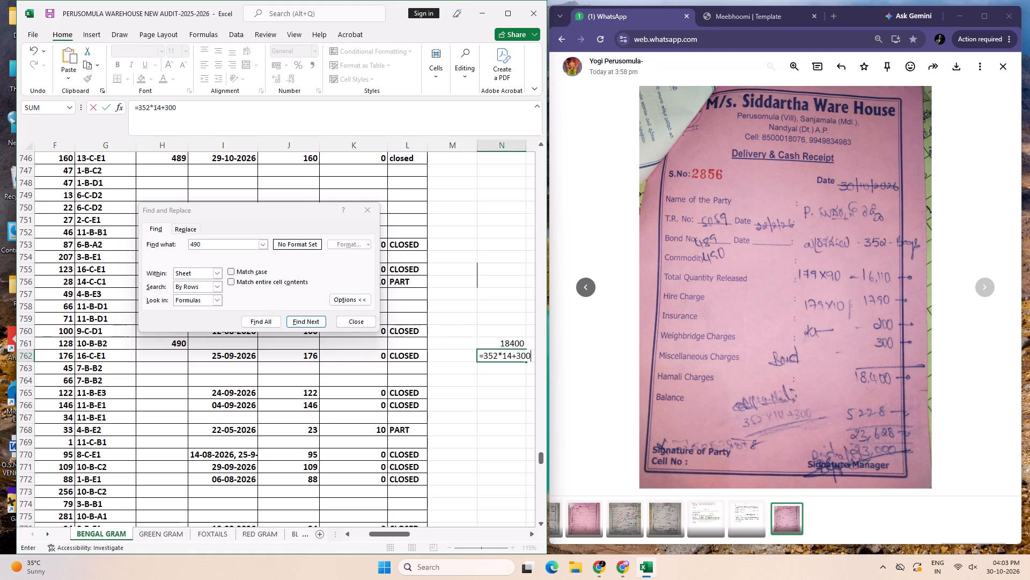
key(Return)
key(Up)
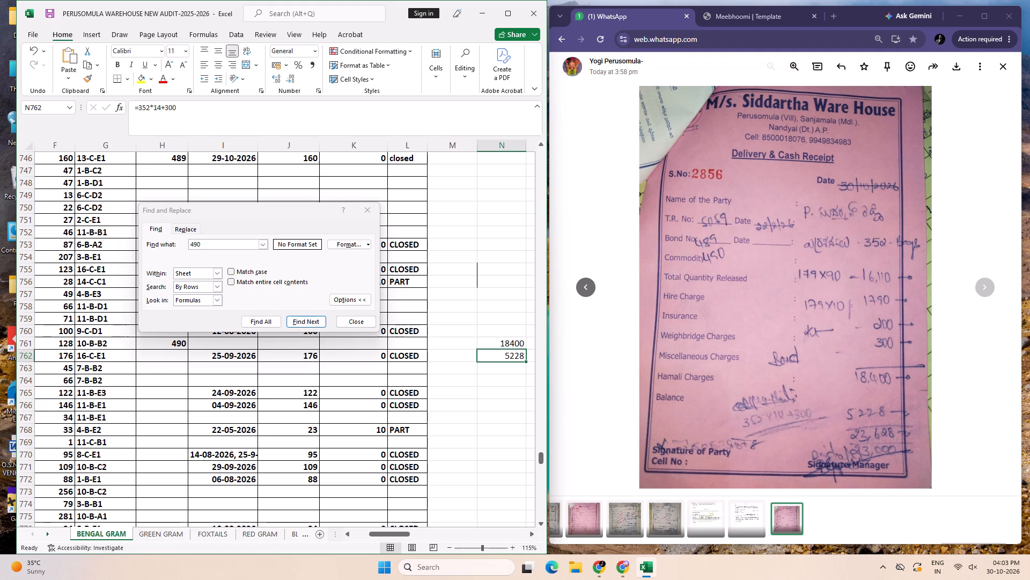
Select both check calculations in N761:N762 to compare their sum with the receipt, clear them, and save the workbook.
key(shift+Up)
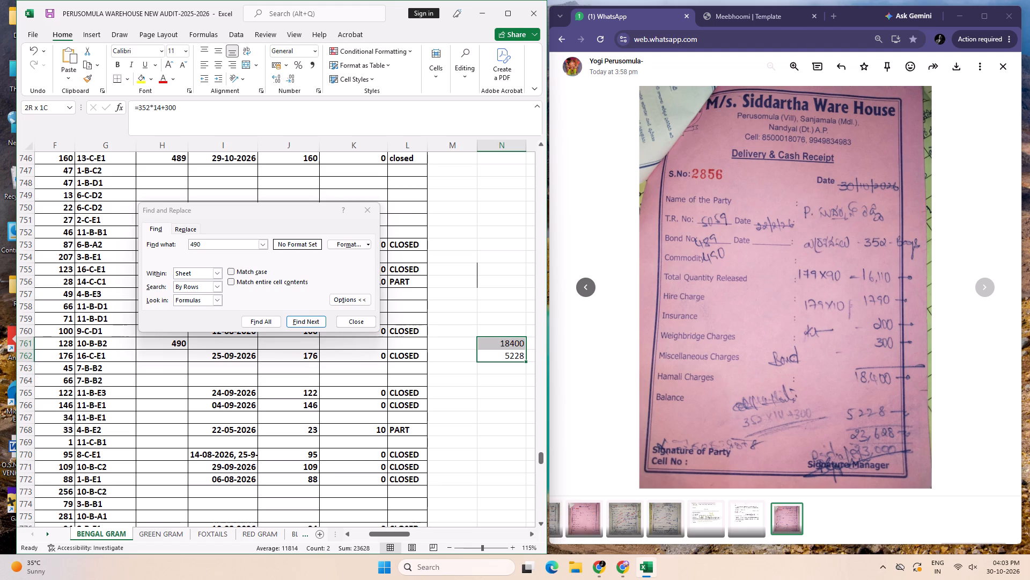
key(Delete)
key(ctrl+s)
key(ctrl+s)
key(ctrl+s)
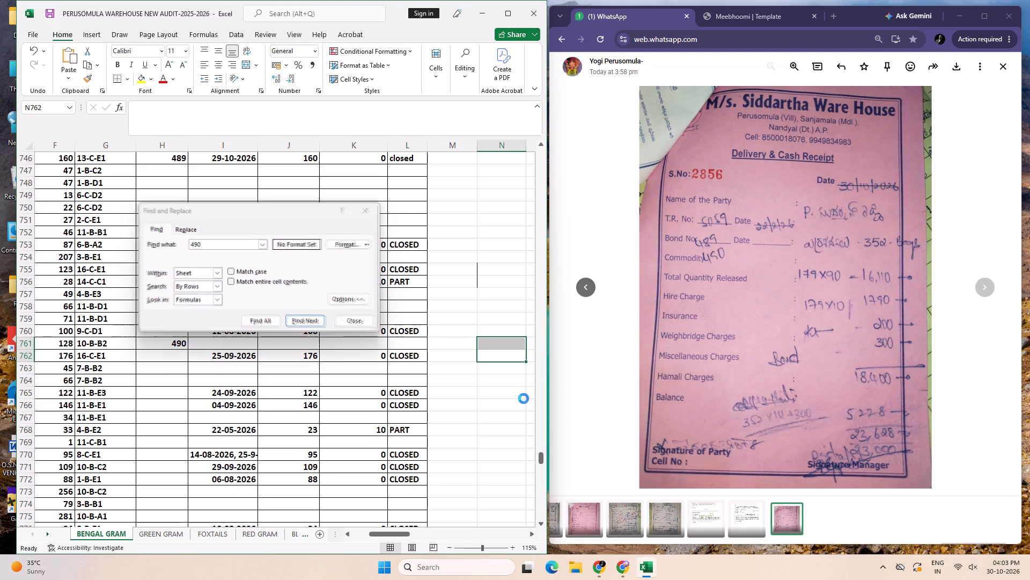
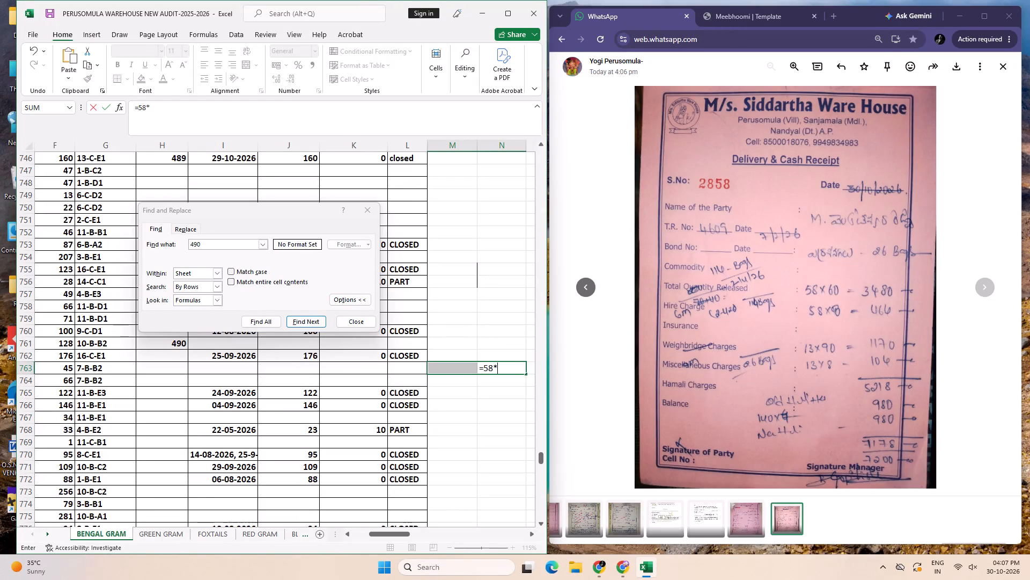
Enter receipt 2858's charge calculation in cell N763, starting with the terms =58*60+58*8+13*190+13*8+.
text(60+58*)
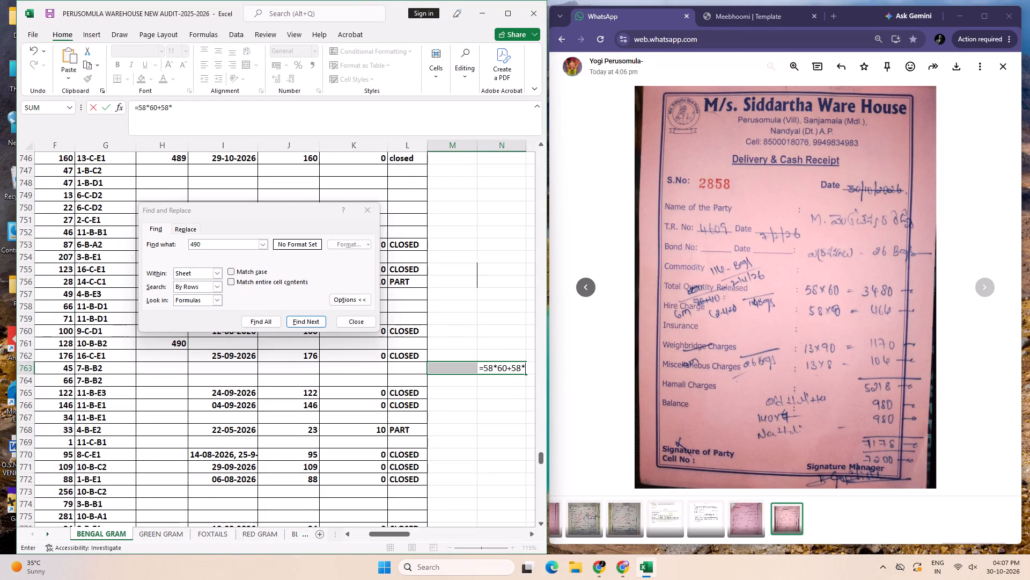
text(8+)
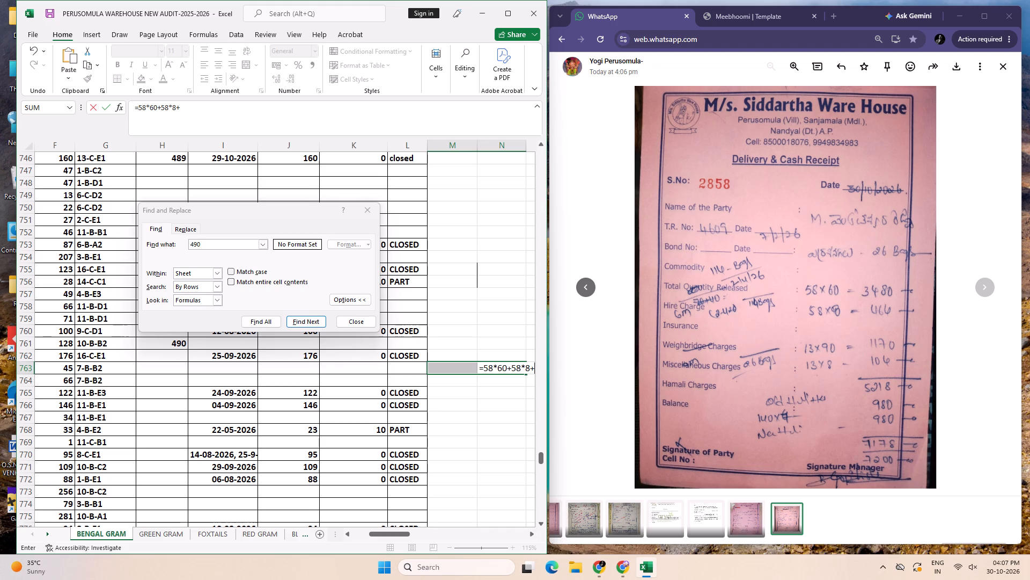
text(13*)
Complete the receipt's charge calculation in cell N763 as =58*60+58*8+13*190+13*8+140*7+140*7.
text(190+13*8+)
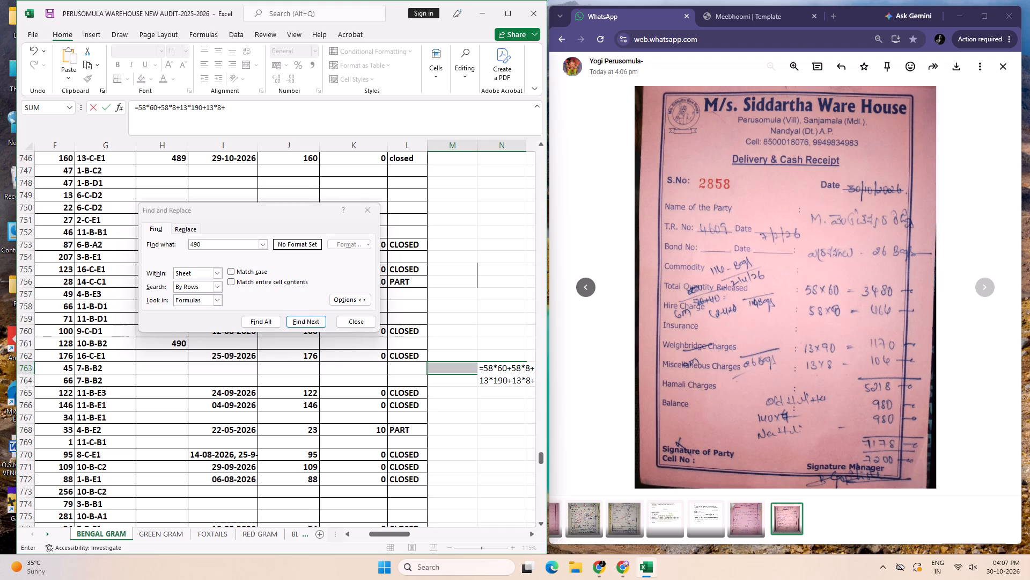
text(140*)
text(7++14*)
key(BackSpace)
text(0*7)
key(Return)
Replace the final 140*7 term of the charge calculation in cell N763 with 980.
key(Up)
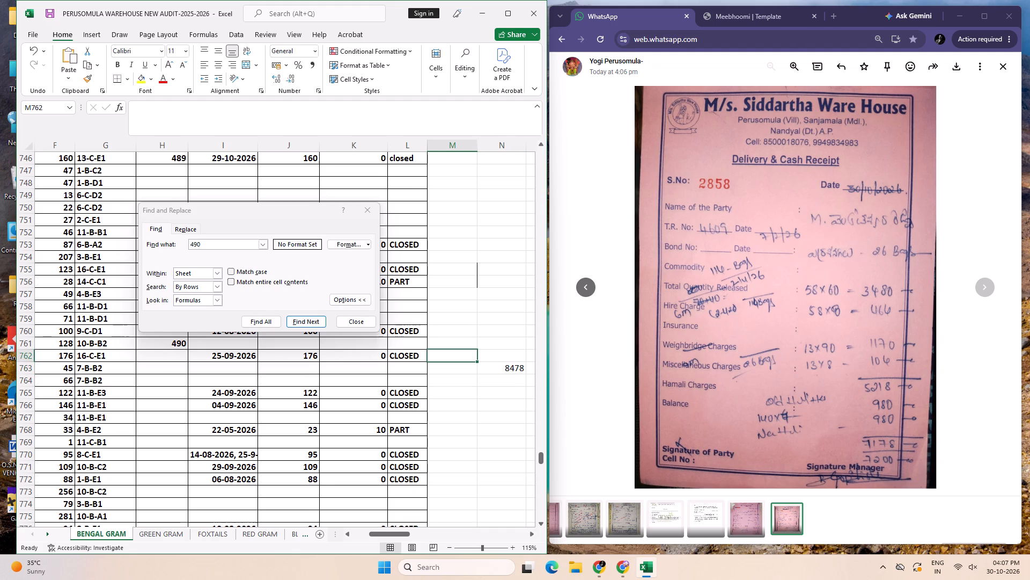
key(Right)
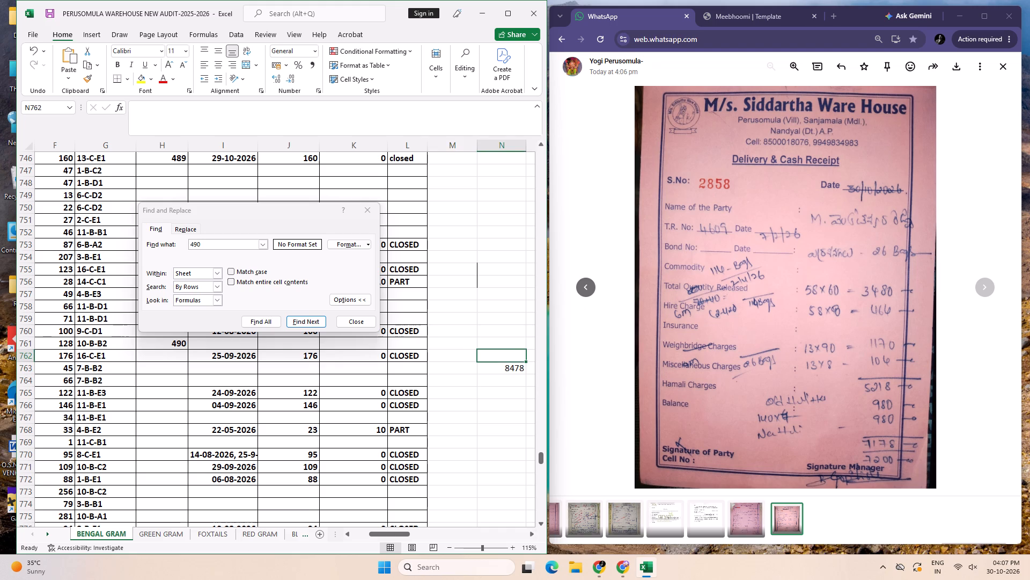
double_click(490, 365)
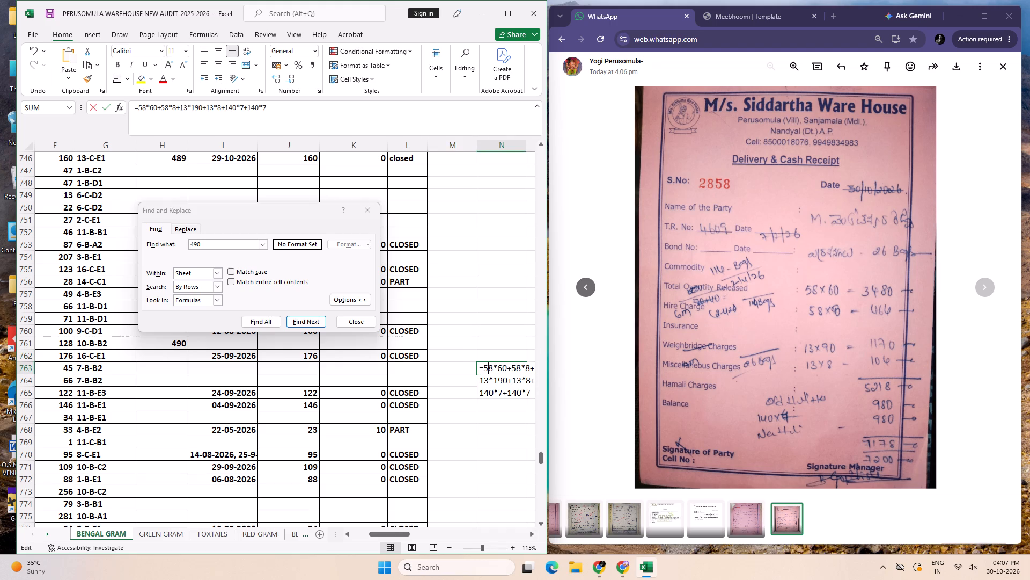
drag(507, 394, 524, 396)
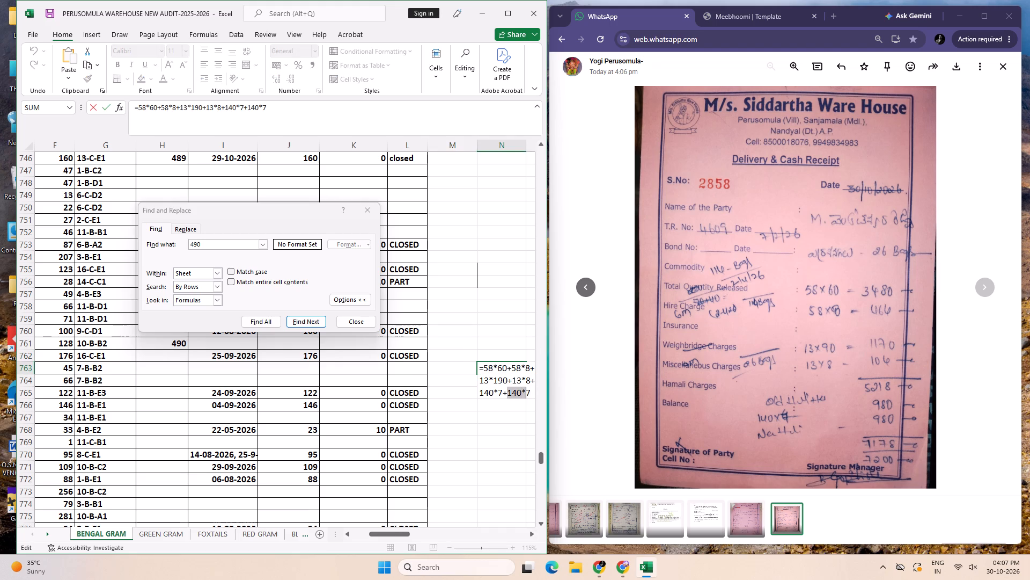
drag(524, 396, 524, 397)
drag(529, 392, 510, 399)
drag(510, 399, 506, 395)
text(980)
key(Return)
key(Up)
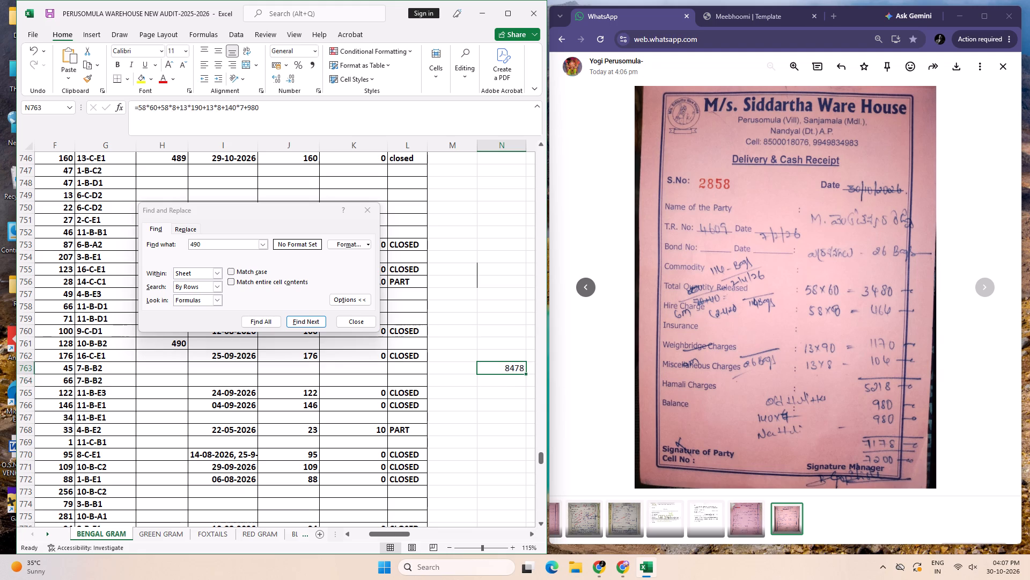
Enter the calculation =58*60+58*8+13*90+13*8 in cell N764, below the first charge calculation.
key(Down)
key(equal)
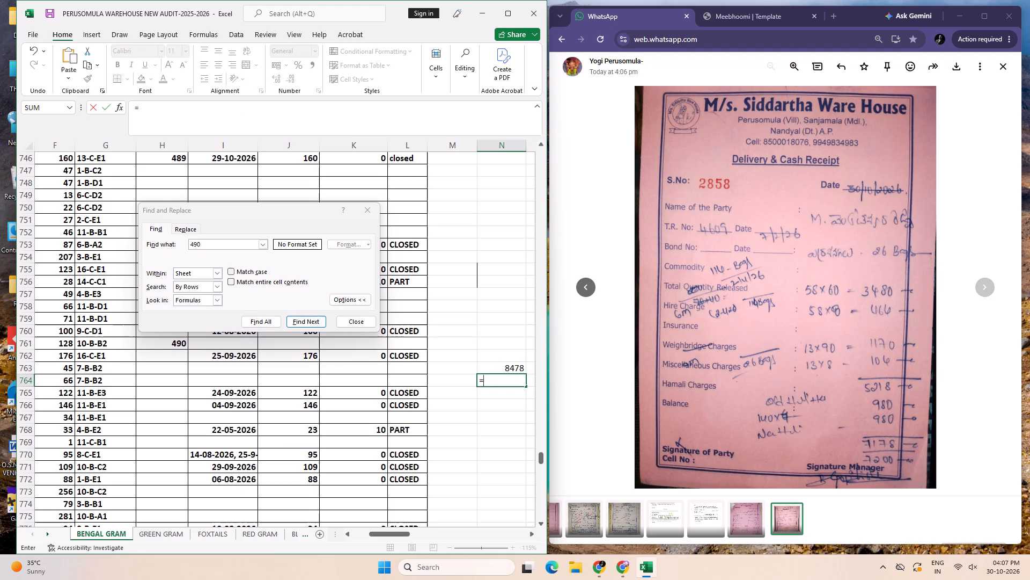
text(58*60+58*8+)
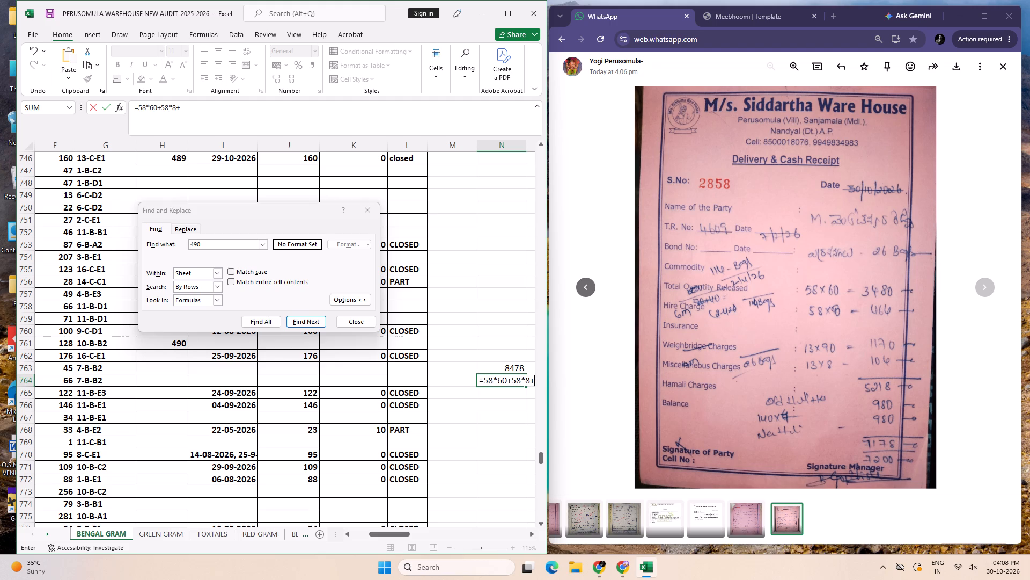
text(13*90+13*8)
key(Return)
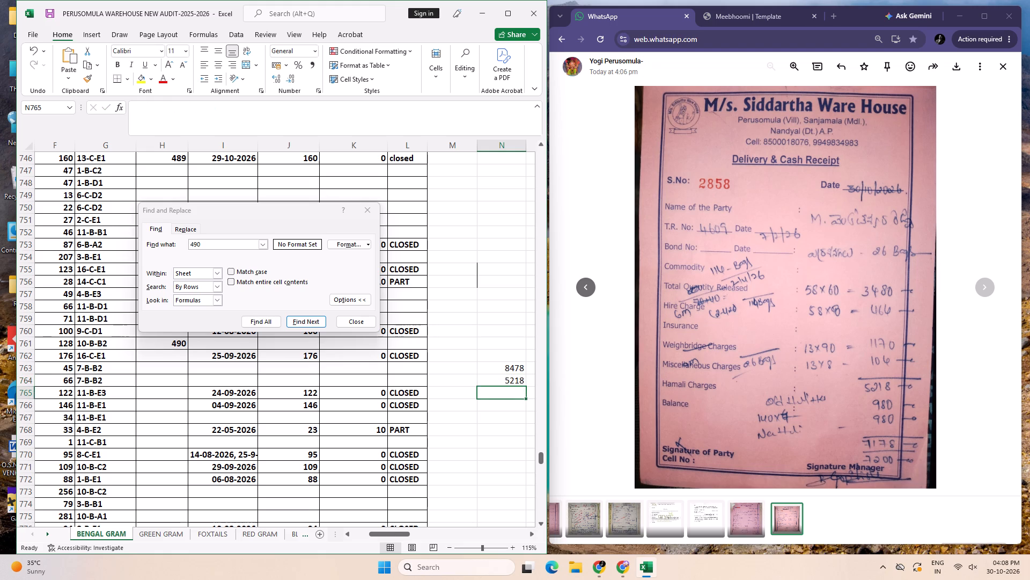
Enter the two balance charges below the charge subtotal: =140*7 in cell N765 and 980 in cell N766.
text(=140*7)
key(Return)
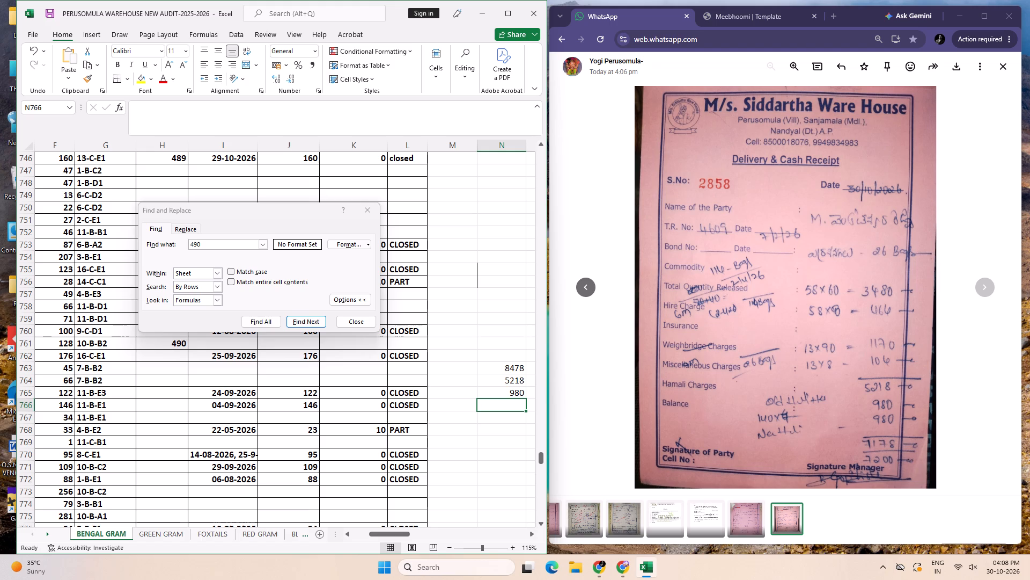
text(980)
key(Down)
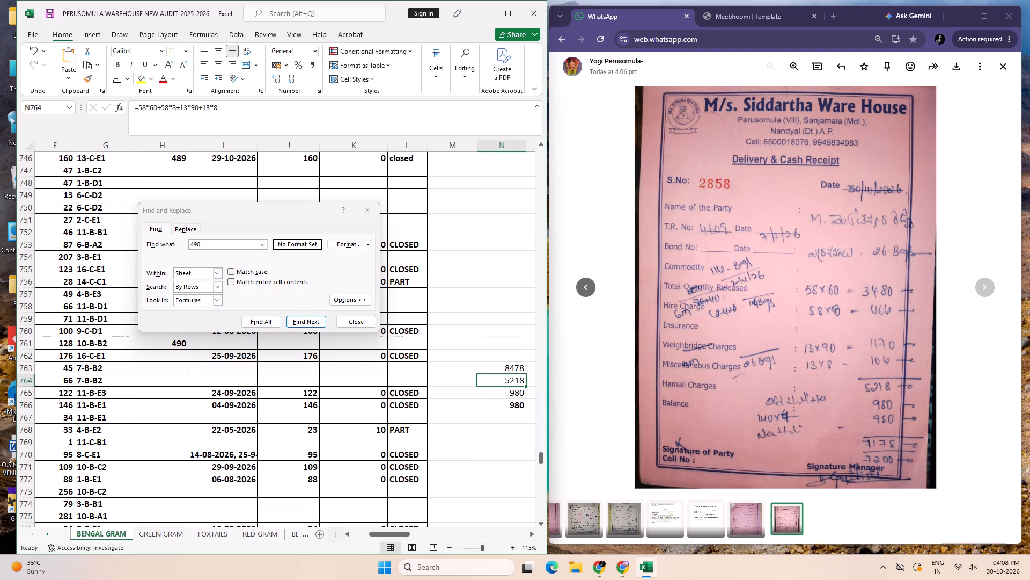
Clear the trial charge calculations from cells N764 to N766.
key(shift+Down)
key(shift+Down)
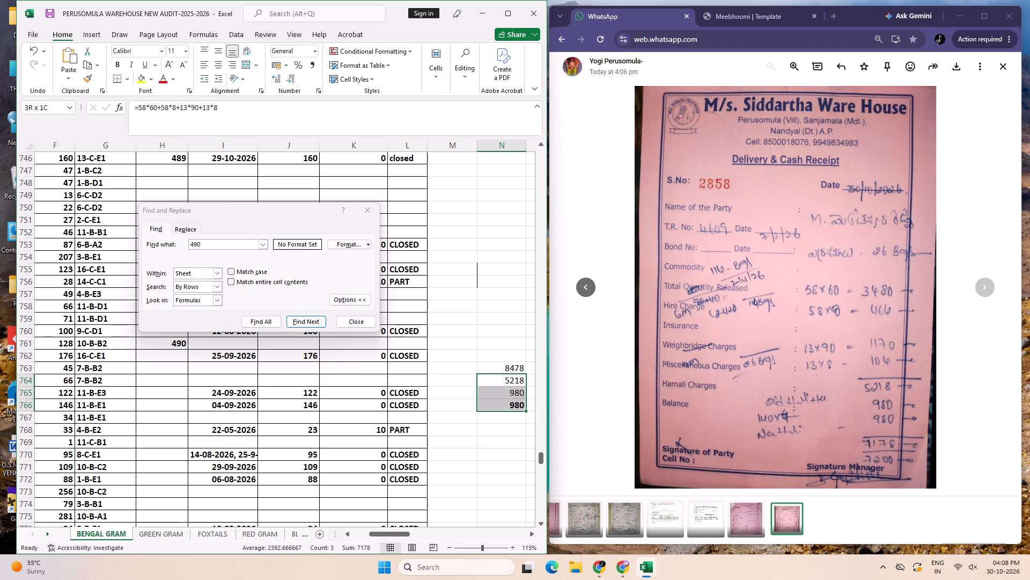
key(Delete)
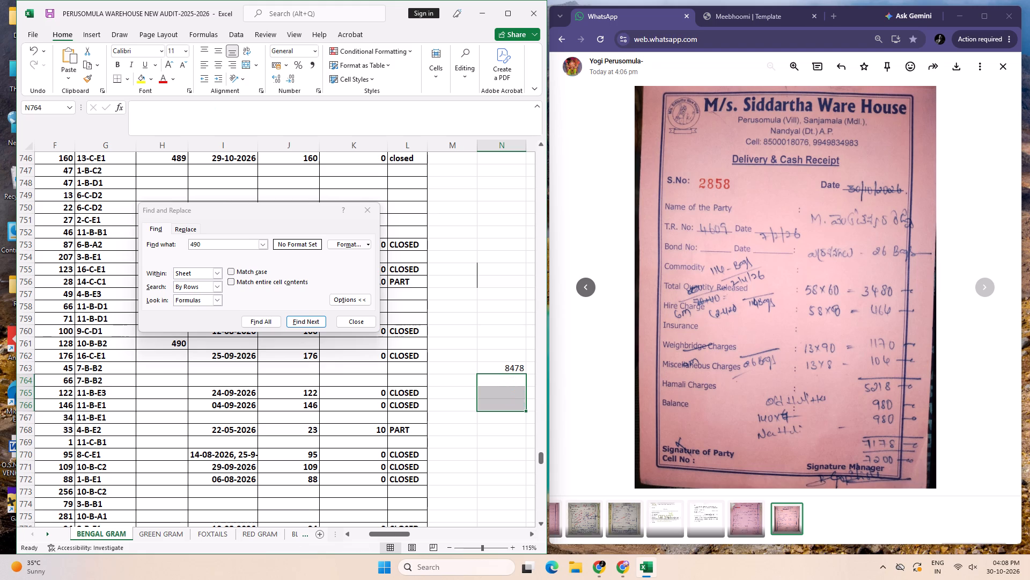
Save the audit workbook.
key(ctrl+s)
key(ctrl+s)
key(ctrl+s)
Open the receipt's charge calculation formula in cell N763 for editing.
double_click(487, 368)
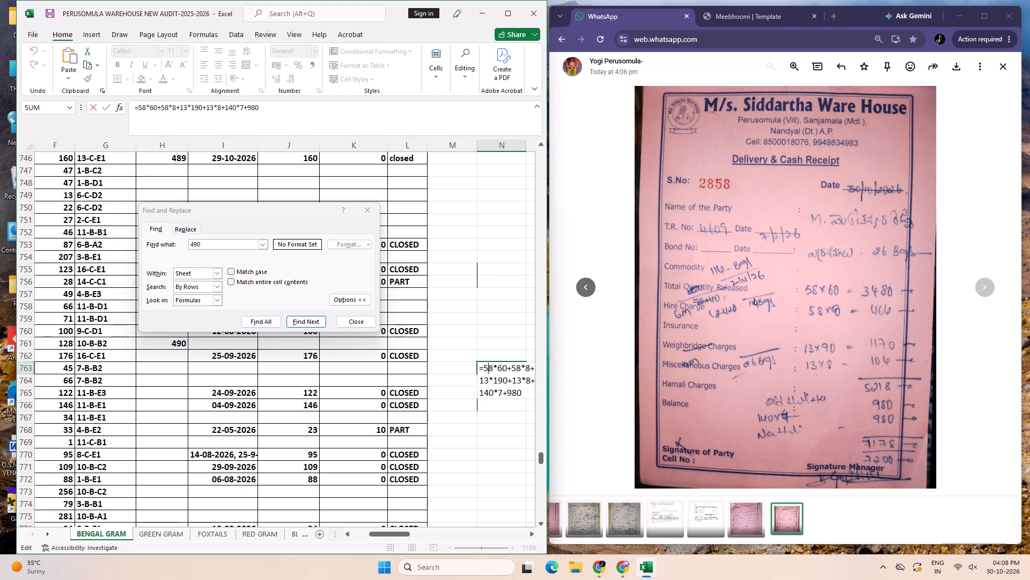
Cut the +140*7+980 terms from the end of the charge calculation in cell N763.
drag(530, 381, 532, 403)
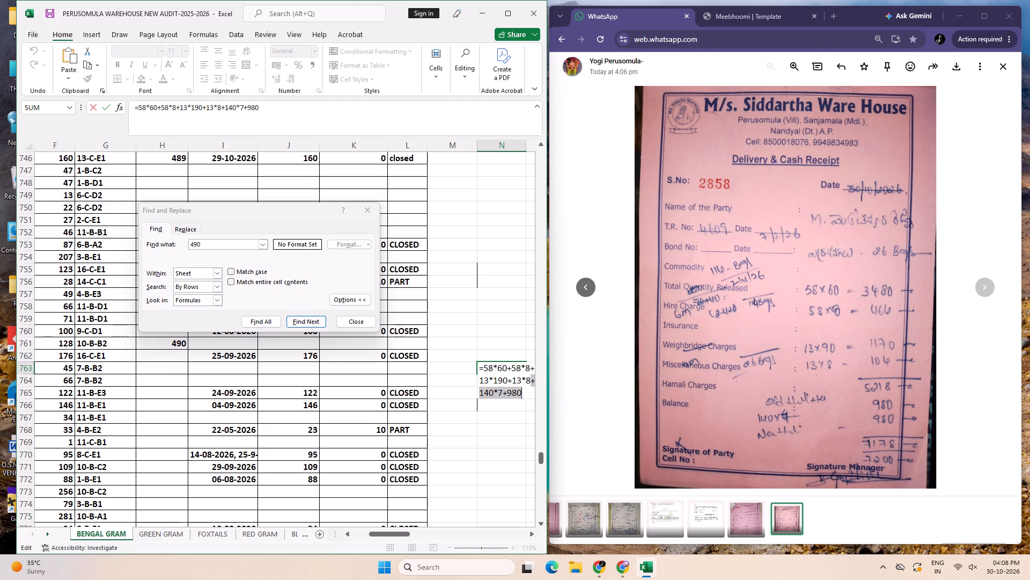
key(ctrl+x)
key(Return)
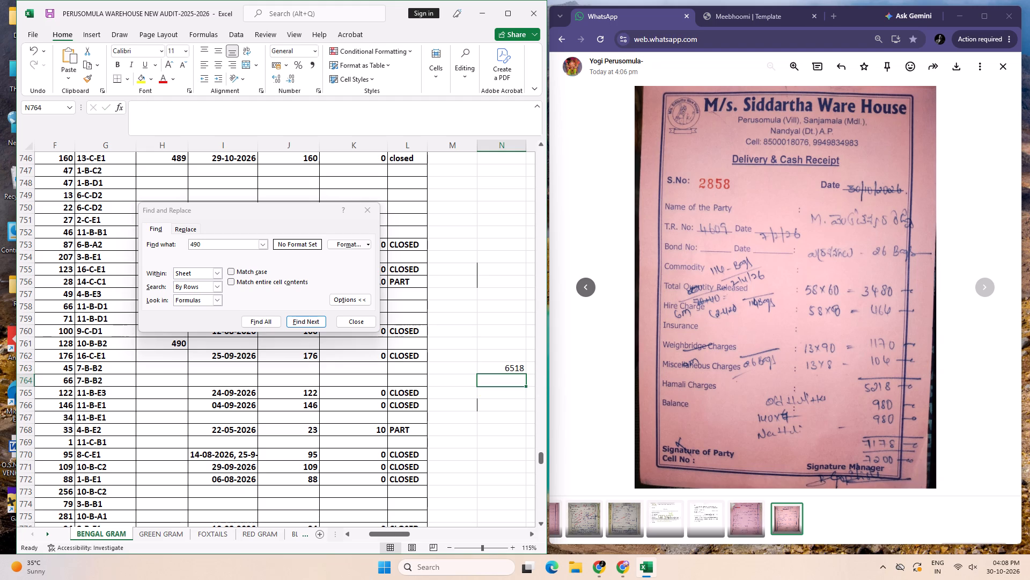
Start a formula in cell N764 that references the charge amount in cell N763.
key(equal)
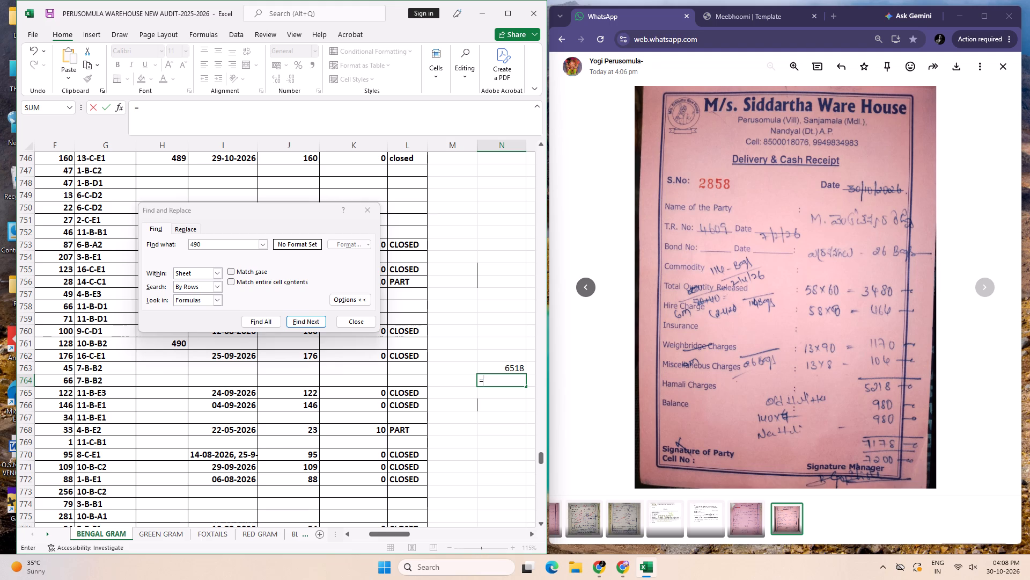
double_click(496, 369)
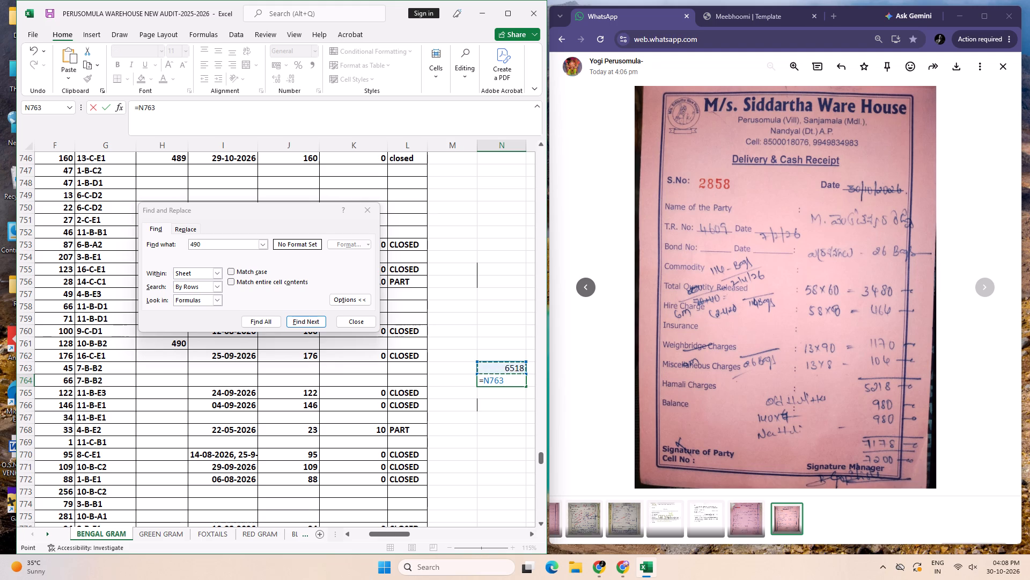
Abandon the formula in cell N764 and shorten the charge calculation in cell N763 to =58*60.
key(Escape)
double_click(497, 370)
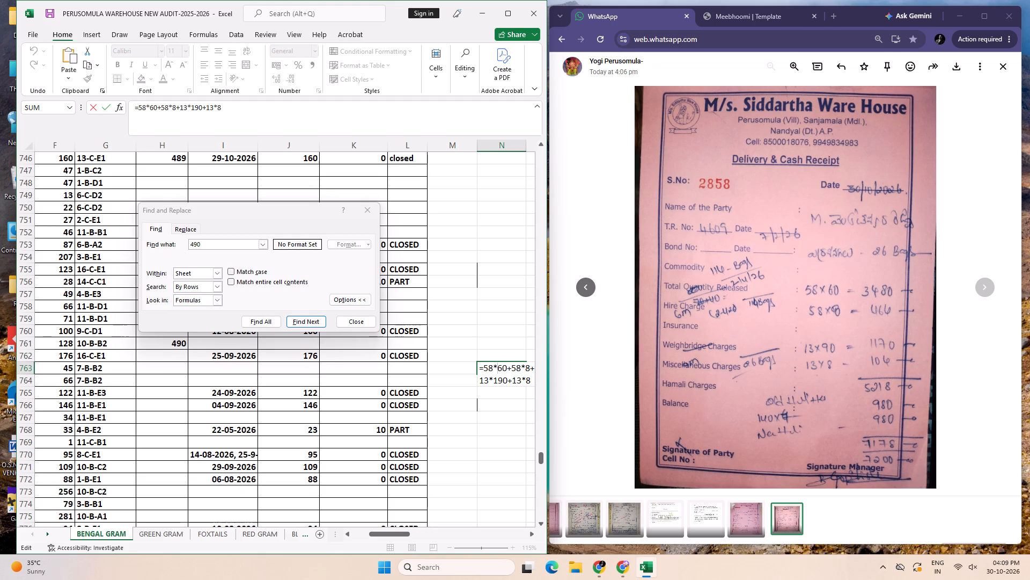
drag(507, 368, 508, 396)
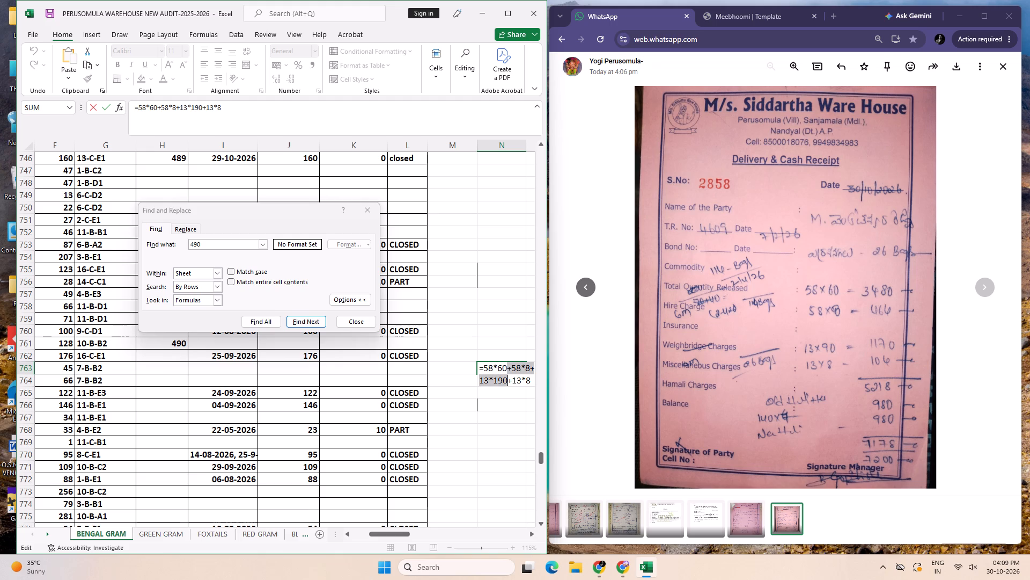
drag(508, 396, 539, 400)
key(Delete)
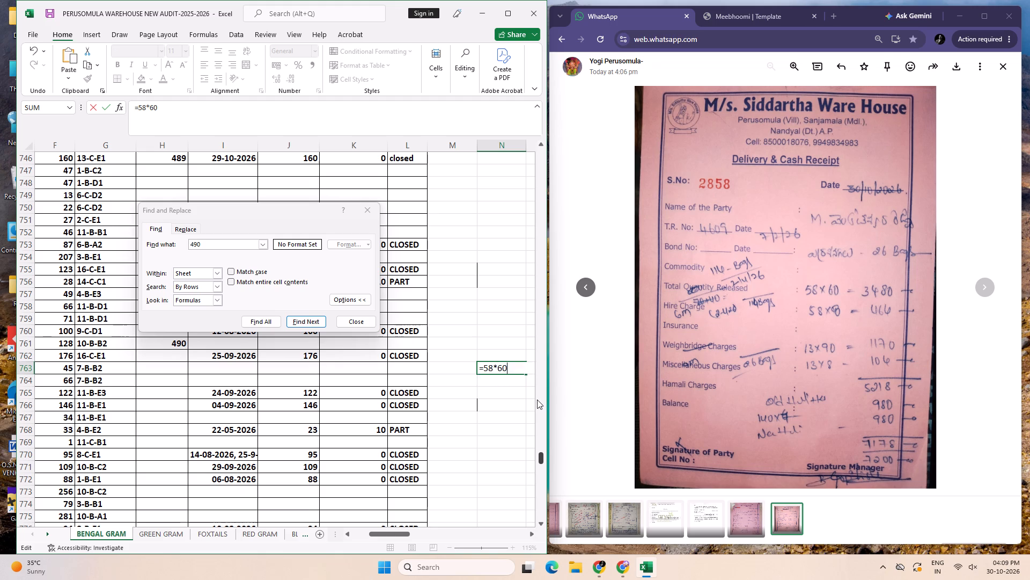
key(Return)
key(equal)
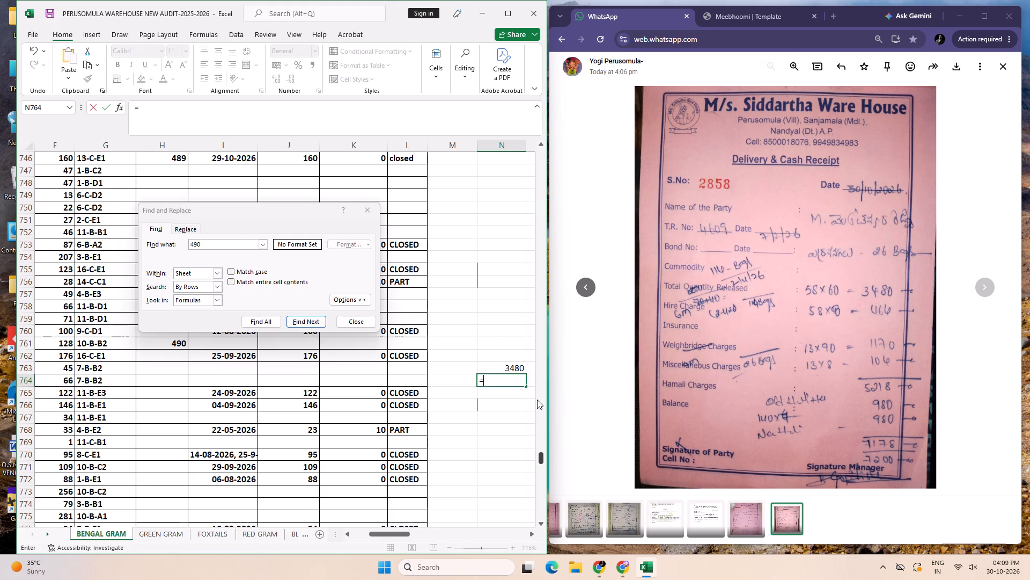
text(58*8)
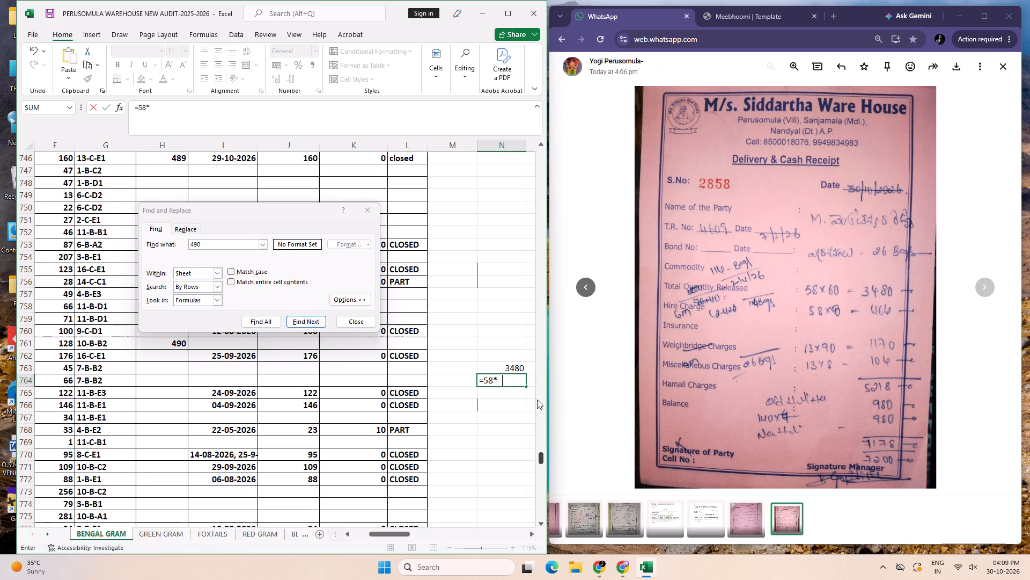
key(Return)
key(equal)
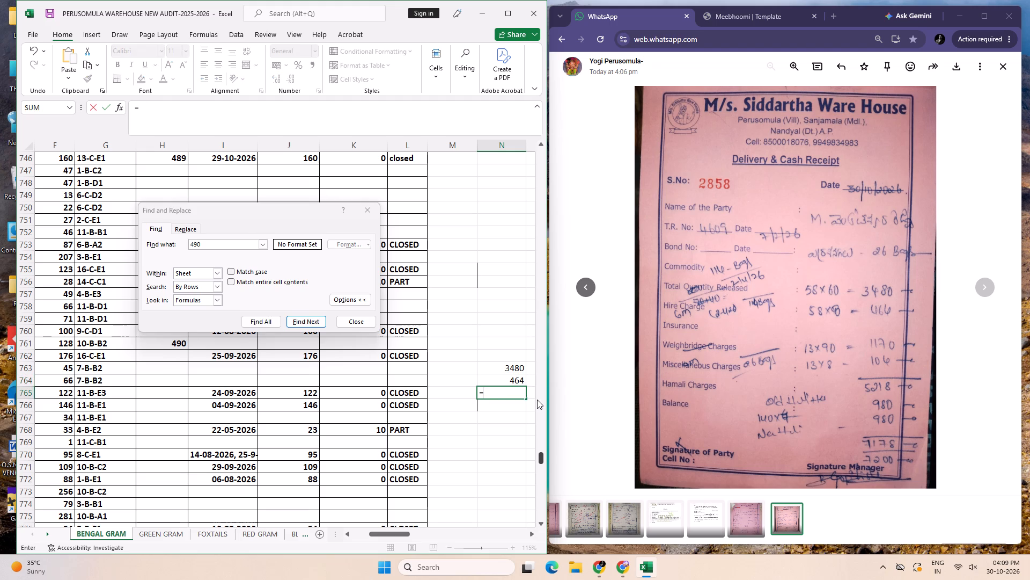